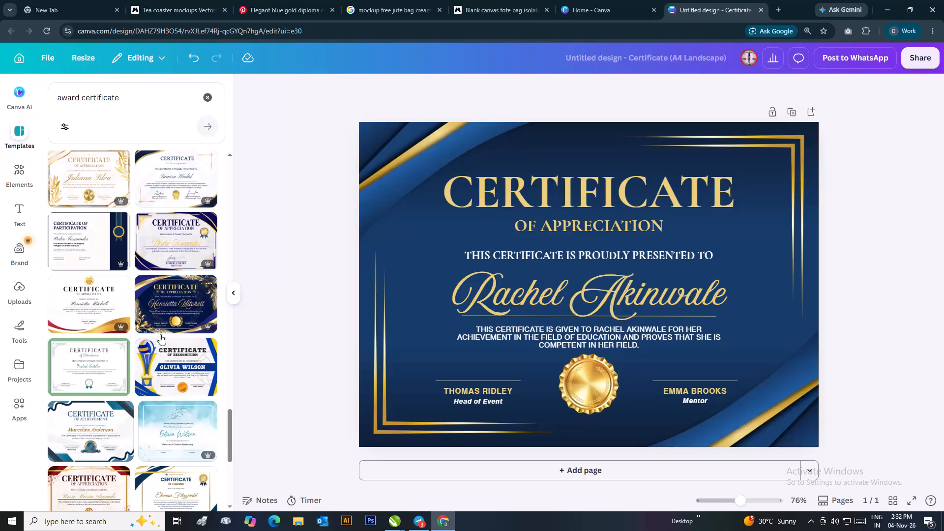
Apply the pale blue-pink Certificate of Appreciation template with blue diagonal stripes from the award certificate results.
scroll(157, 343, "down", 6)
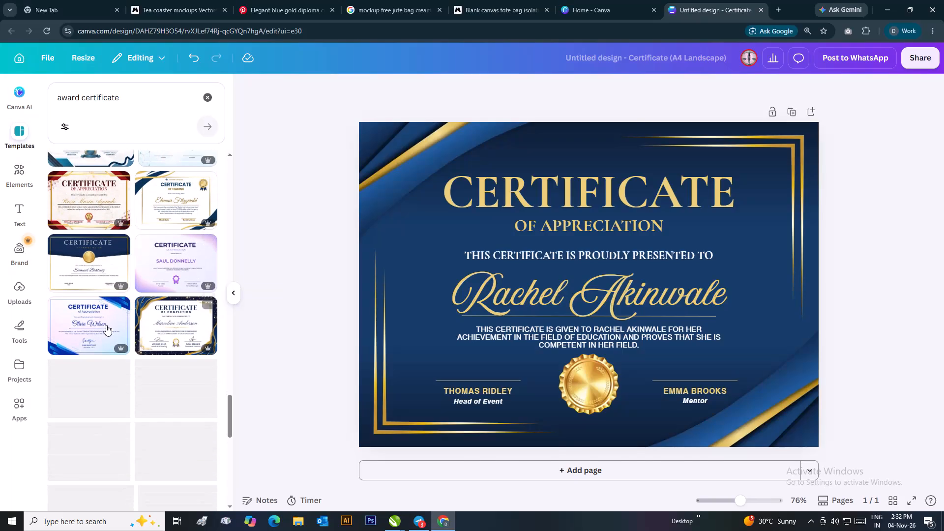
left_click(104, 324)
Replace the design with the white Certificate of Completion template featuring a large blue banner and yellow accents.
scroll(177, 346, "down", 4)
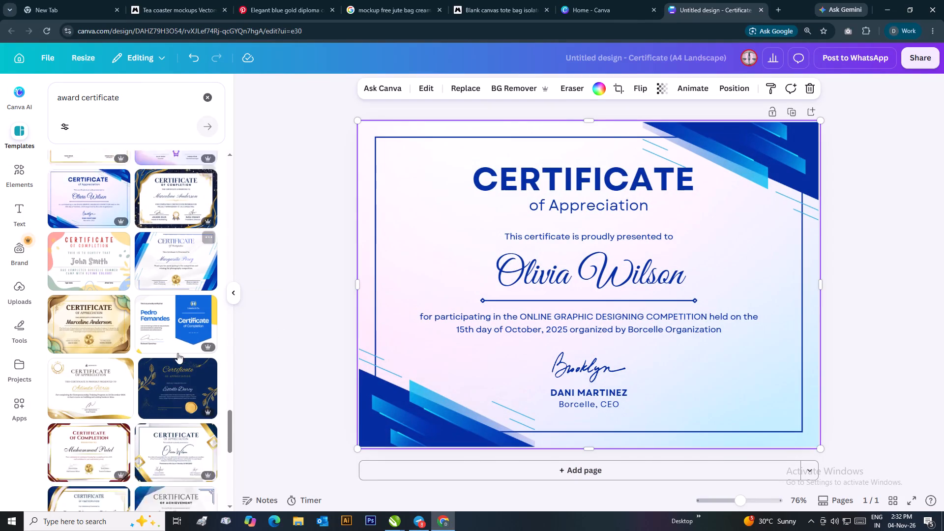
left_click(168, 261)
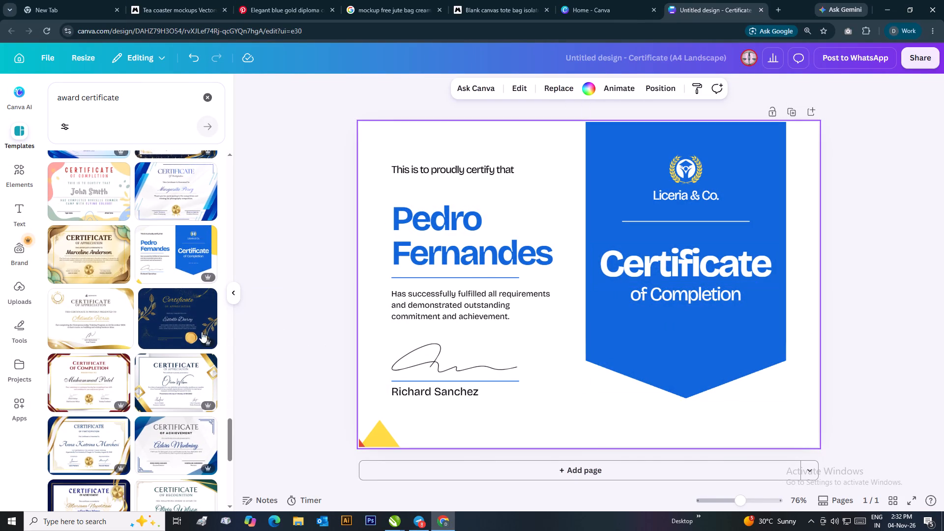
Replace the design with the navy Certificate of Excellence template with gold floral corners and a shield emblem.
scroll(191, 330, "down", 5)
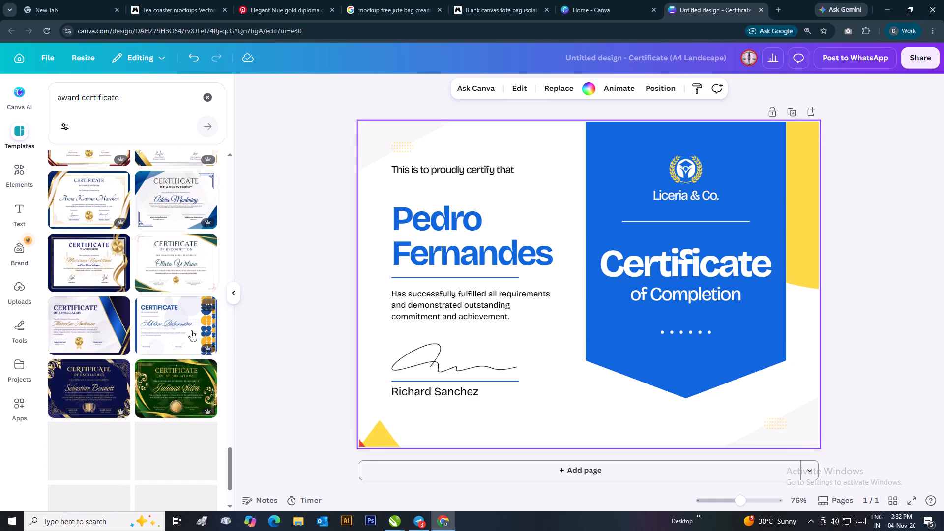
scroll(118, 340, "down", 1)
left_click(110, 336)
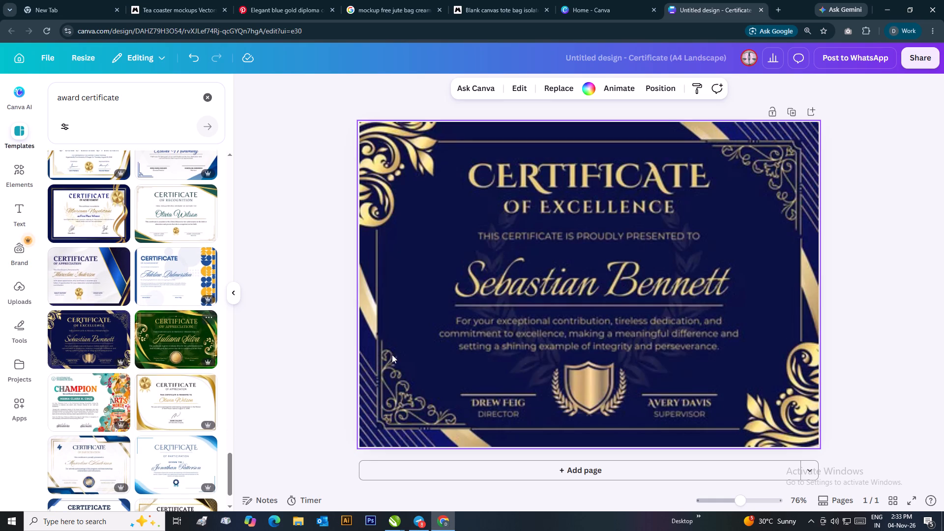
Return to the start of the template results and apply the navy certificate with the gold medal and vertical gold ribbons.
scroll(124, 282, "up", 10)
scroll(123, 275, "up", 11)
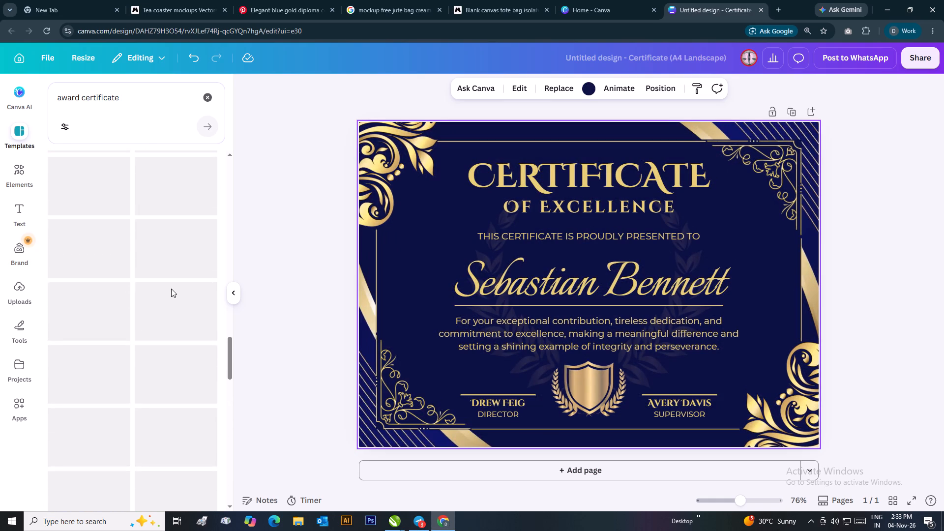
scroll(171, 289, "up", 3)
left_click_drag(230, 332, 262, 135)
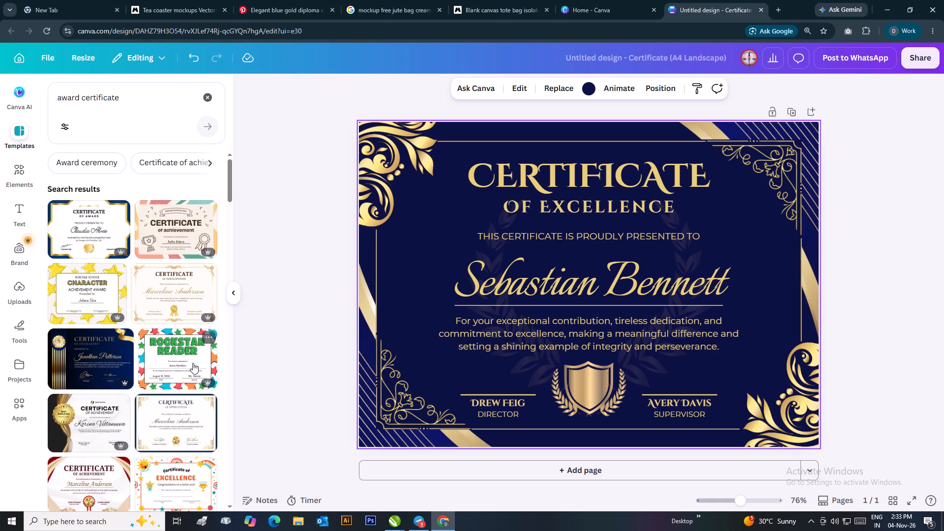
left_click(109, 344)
Apply the Certificate of Achievement template with the gold Best Employee badge and black-and-gold ribbon side.
scroll(132, 345, "down", 3)
left_click(89, 280)
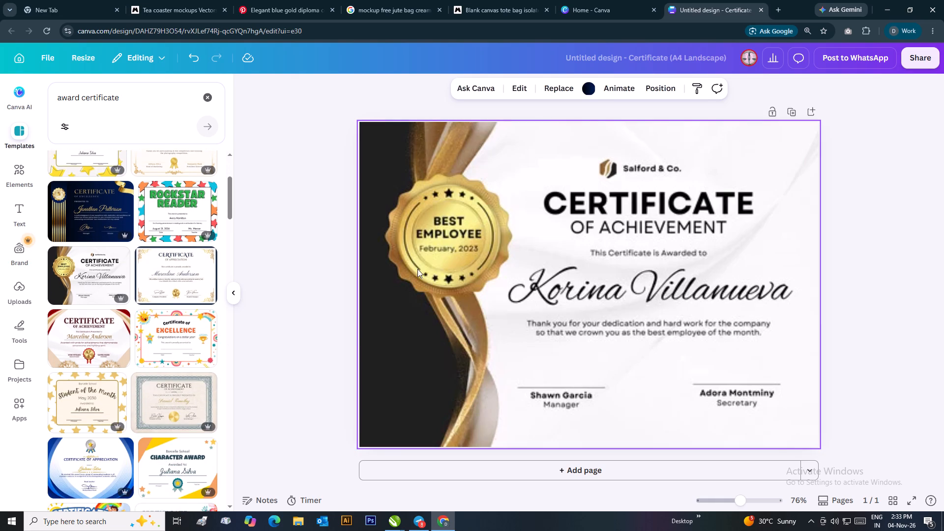
Recolour the black shape behind the gold ribbon to dark blue from the default solid colors.
left_click(368, 317)
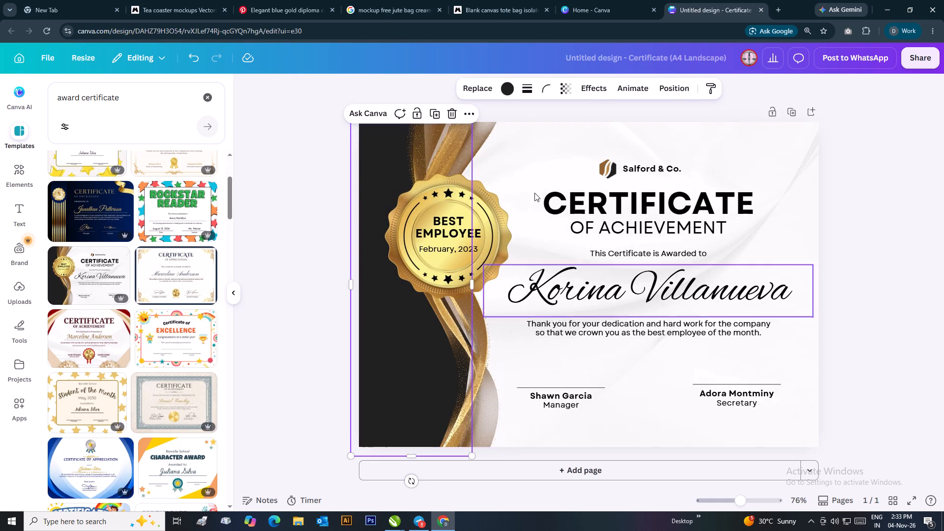
left_click(507, 93)
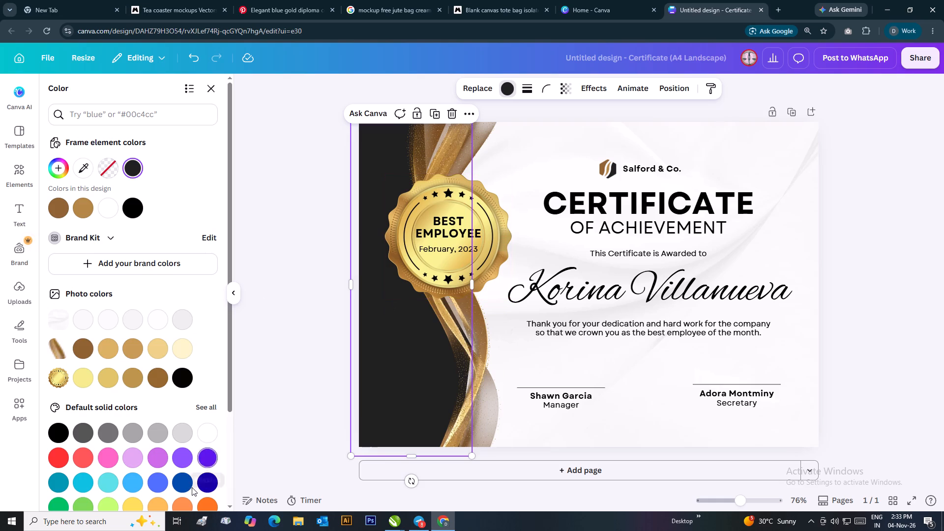
left_click(204, 480)
double_click(275, 376)
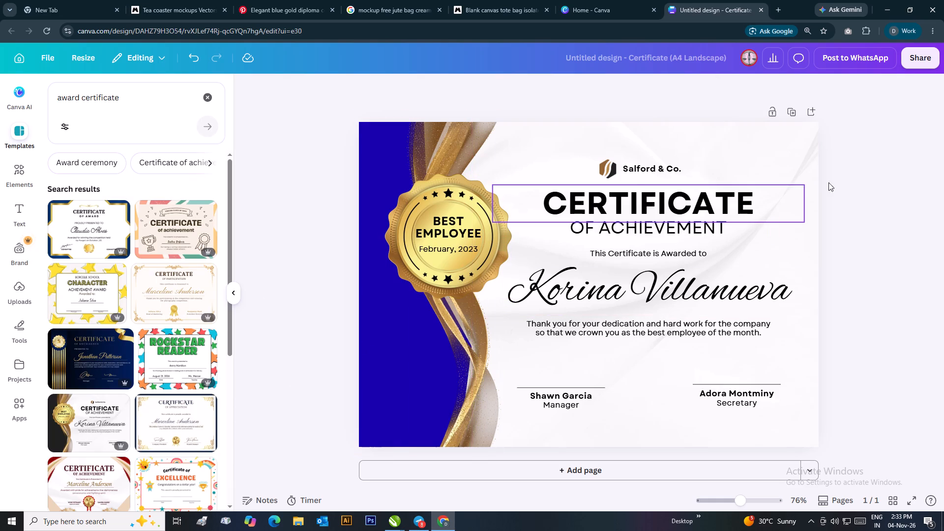
left_click(846, 182)
Browse further through the award certificate templates to examine alternative designs.
scroll(183, 386, "down", 4)
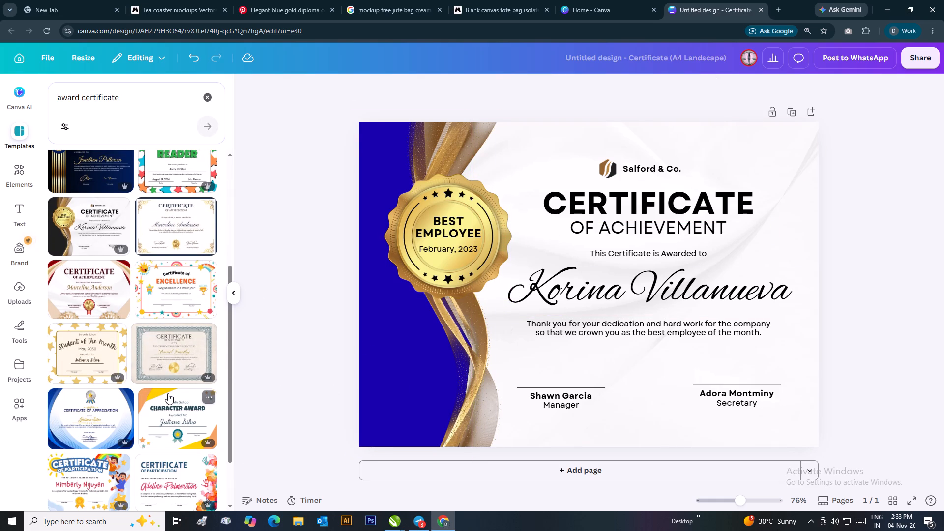
scroll(168, 393, "down", 7)
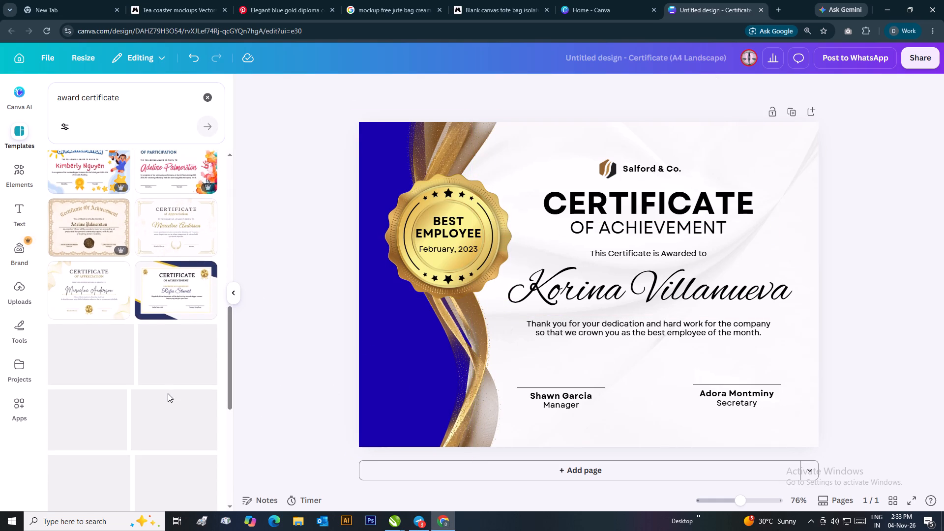
scroll(168, 393, "down", 6)
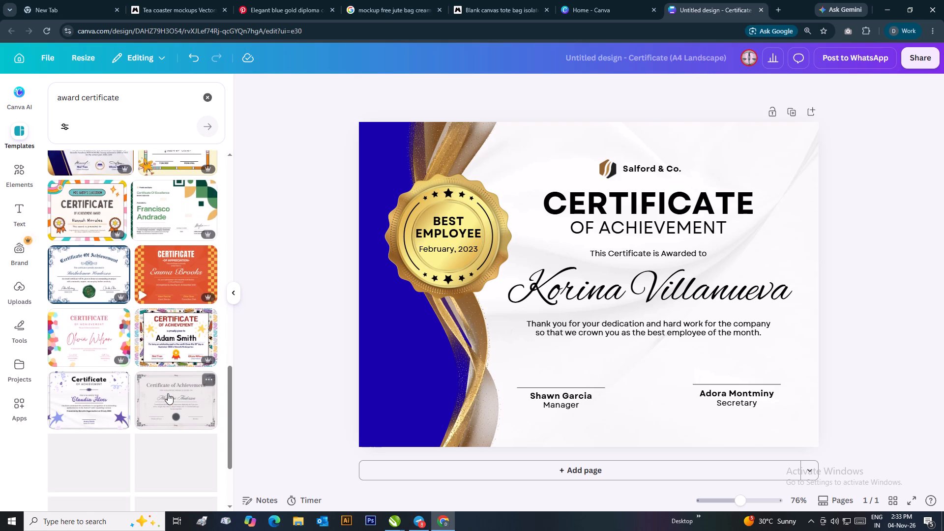
scroll(168, 393, "down", 2)
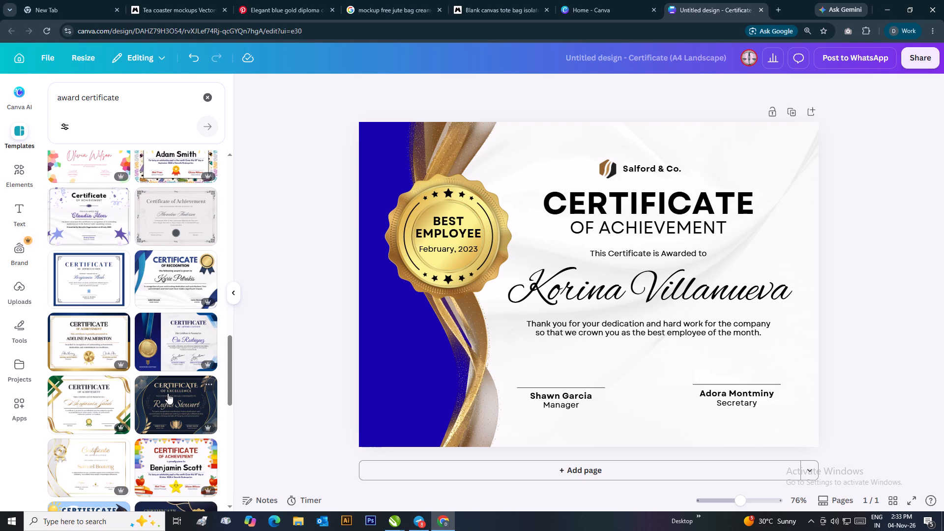
scroll(116, 352, "down", 1)
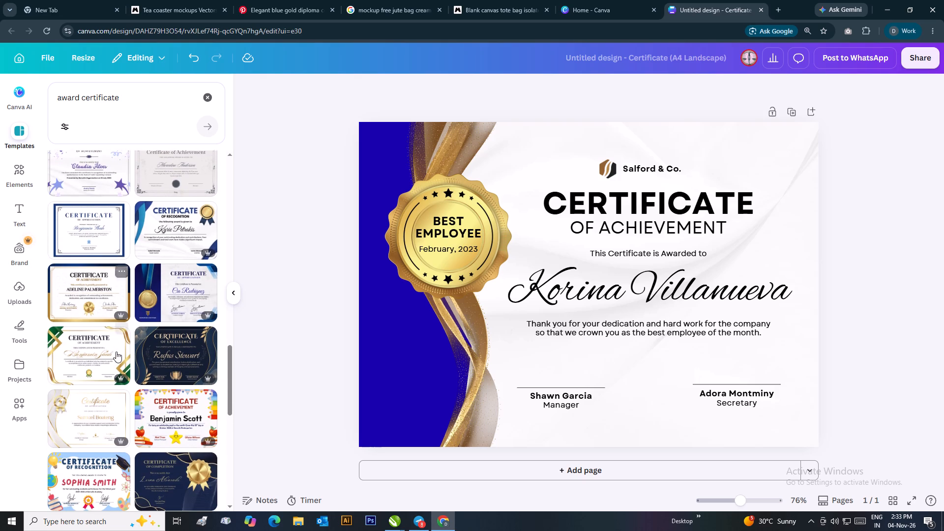
scroll(116, 352, "down", 1)
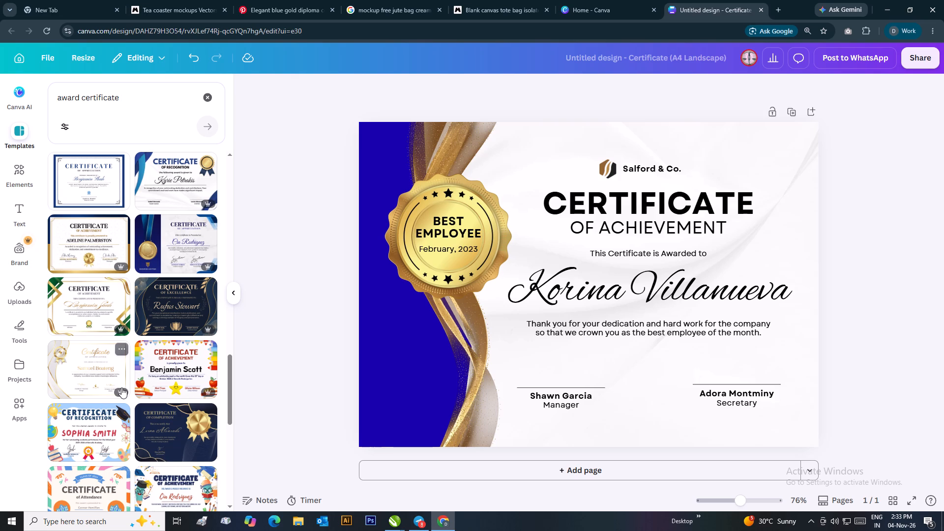
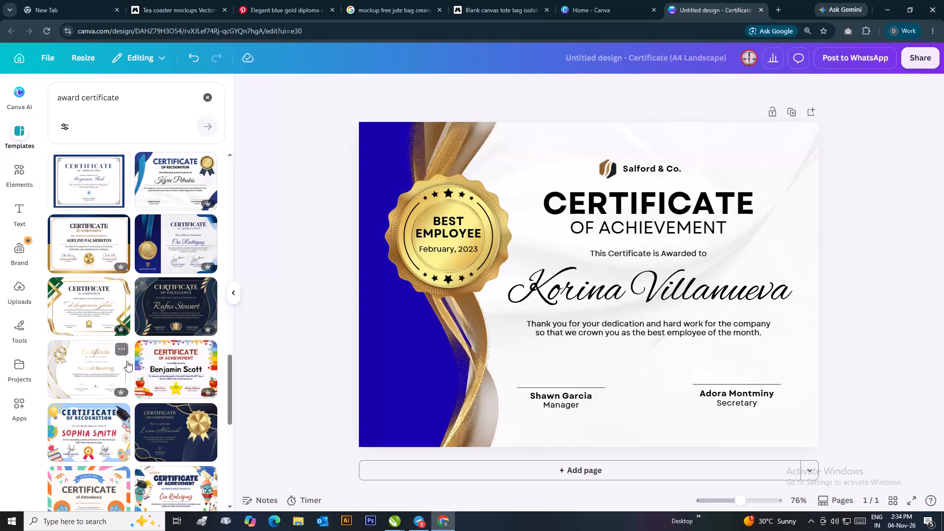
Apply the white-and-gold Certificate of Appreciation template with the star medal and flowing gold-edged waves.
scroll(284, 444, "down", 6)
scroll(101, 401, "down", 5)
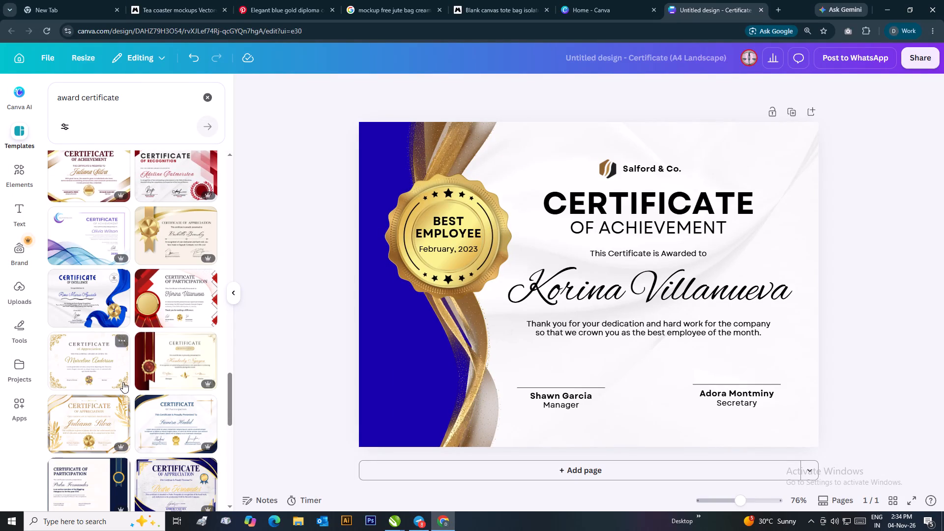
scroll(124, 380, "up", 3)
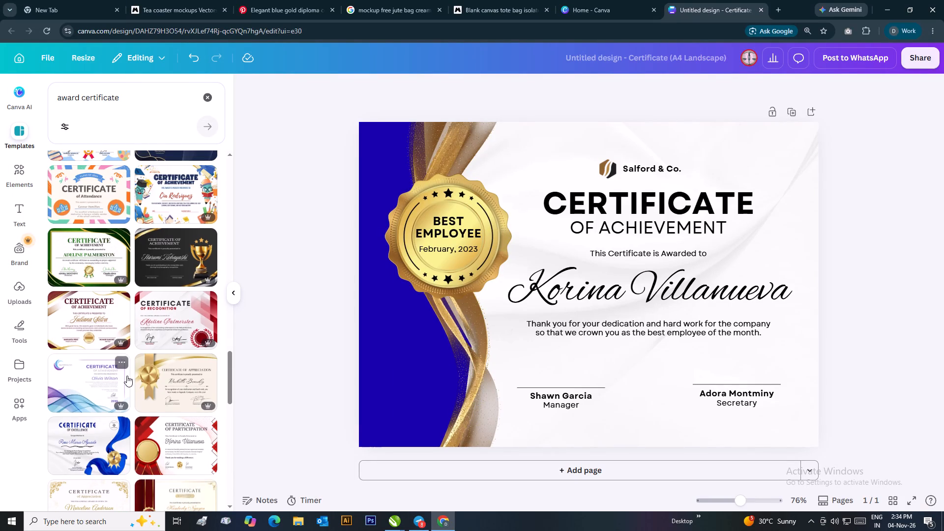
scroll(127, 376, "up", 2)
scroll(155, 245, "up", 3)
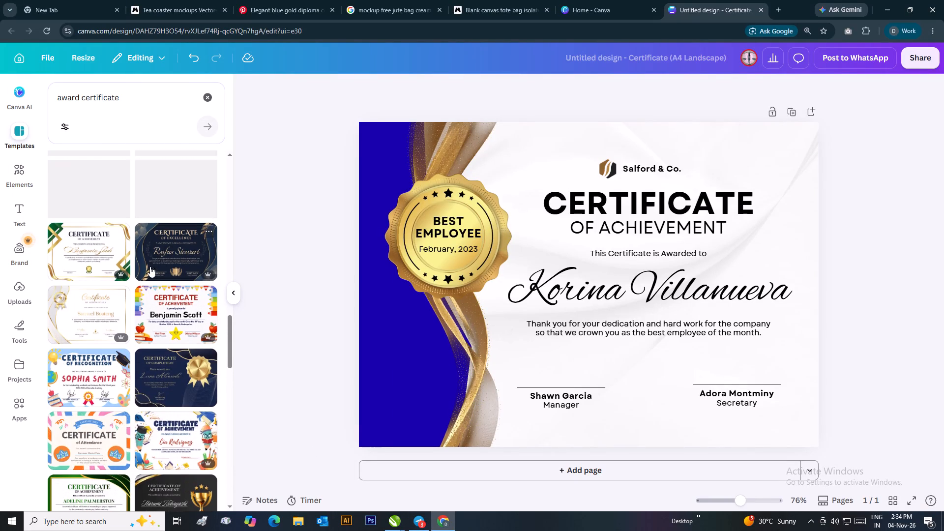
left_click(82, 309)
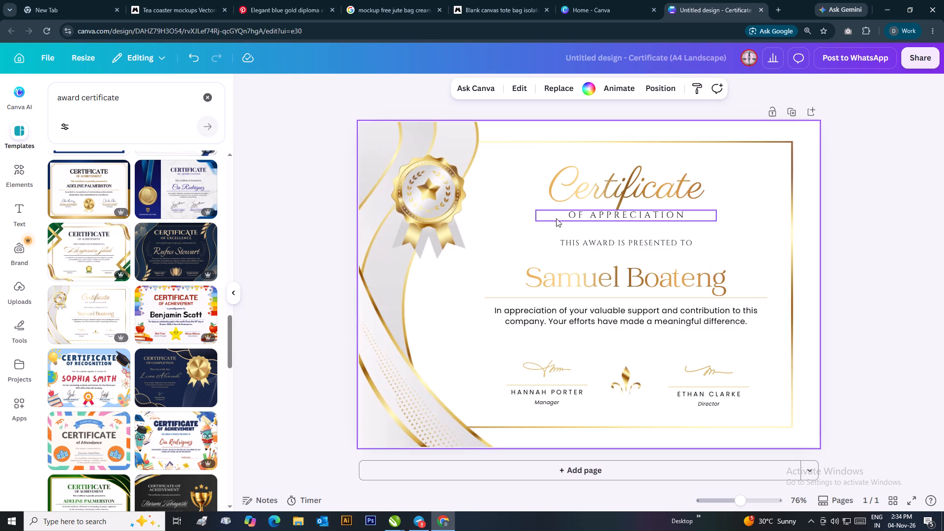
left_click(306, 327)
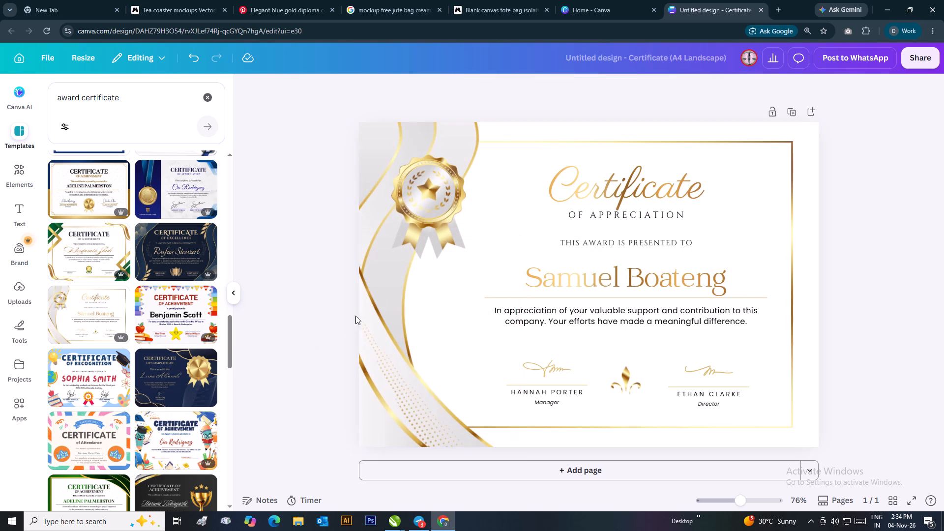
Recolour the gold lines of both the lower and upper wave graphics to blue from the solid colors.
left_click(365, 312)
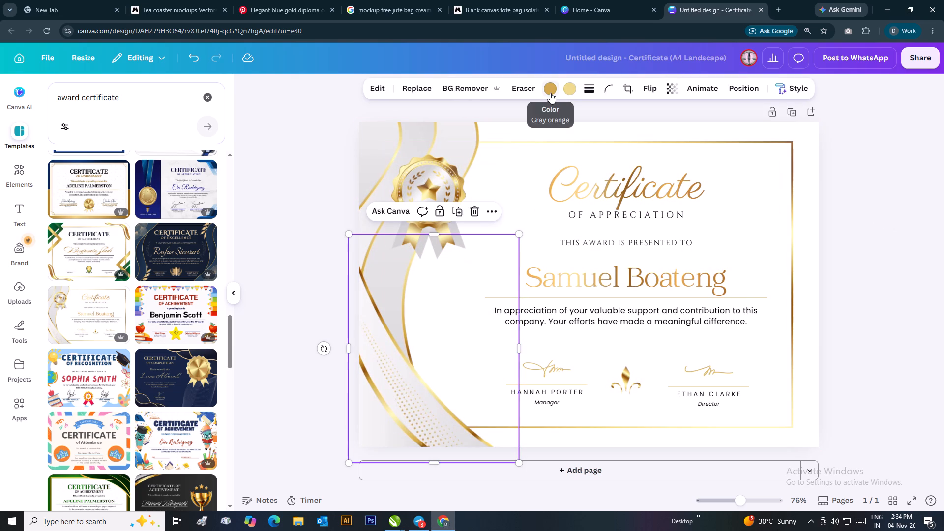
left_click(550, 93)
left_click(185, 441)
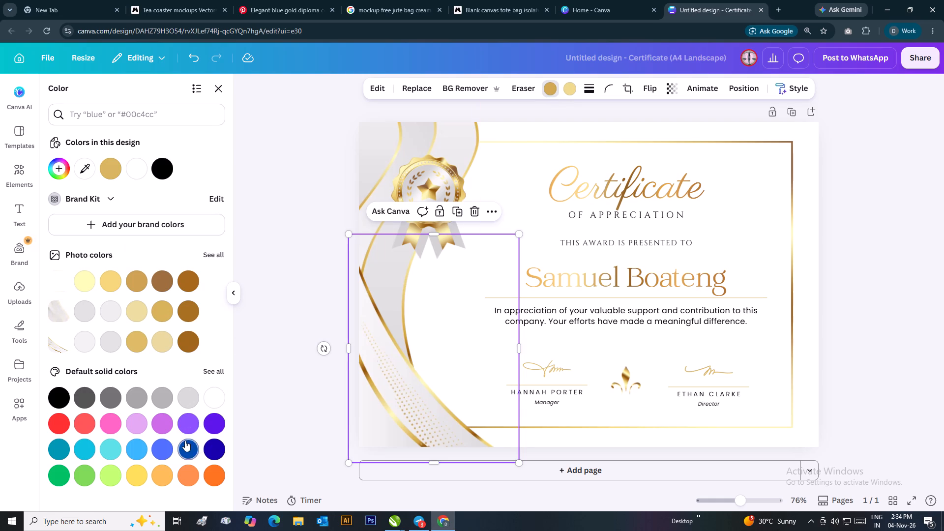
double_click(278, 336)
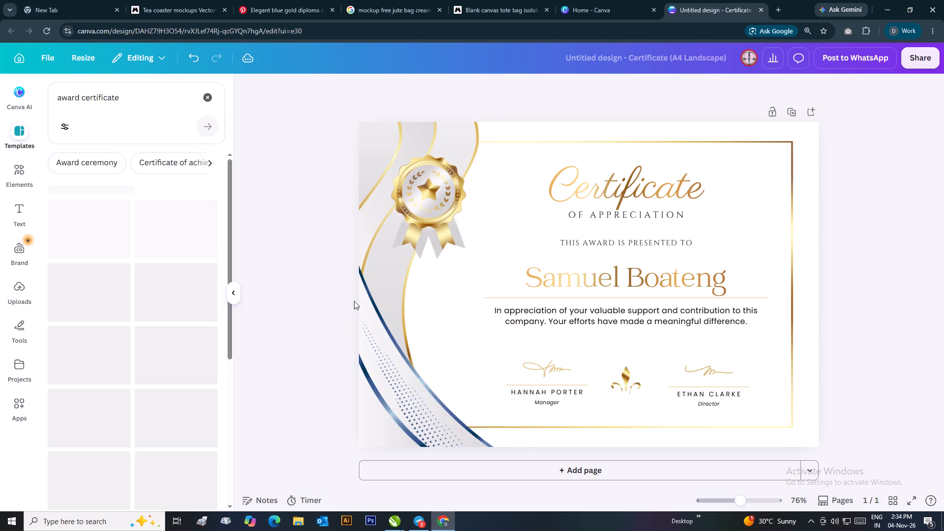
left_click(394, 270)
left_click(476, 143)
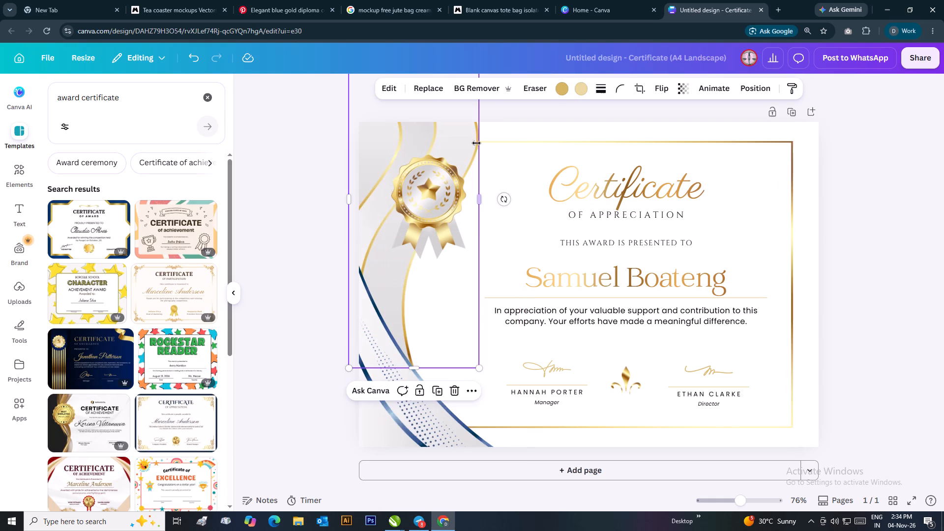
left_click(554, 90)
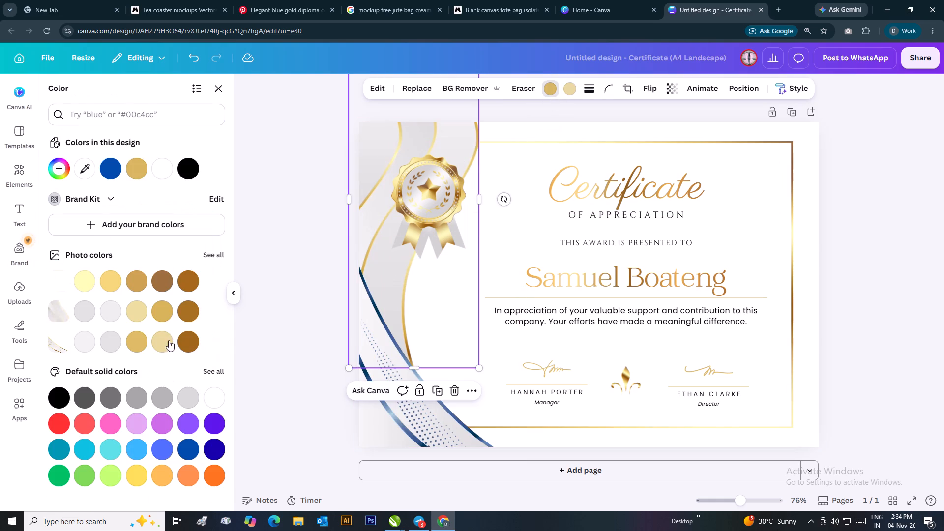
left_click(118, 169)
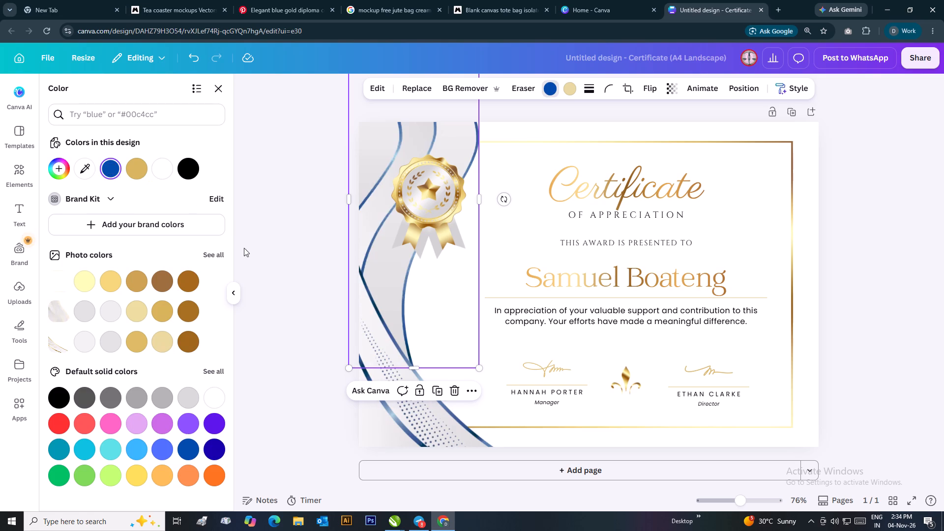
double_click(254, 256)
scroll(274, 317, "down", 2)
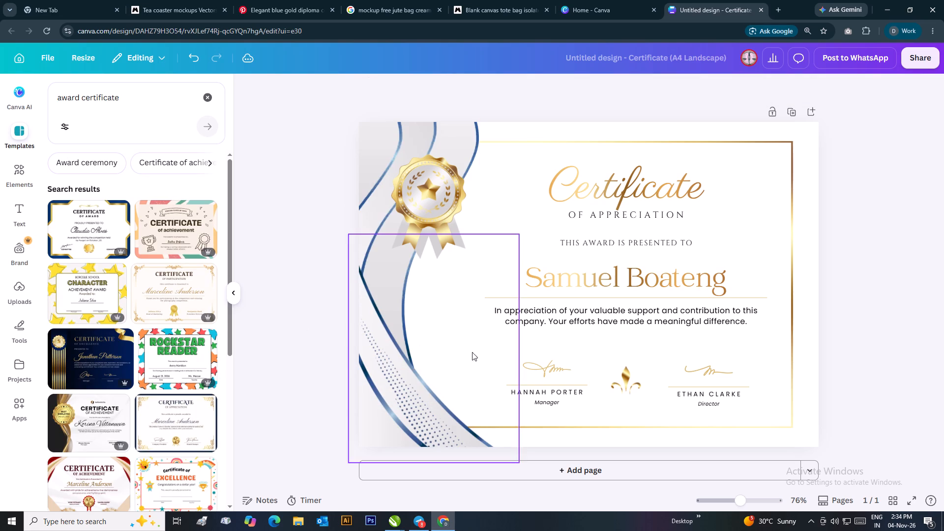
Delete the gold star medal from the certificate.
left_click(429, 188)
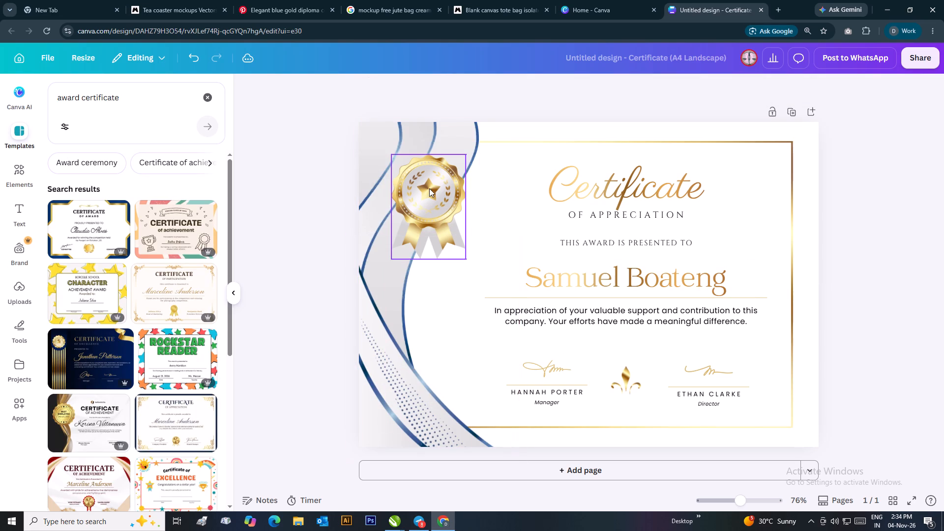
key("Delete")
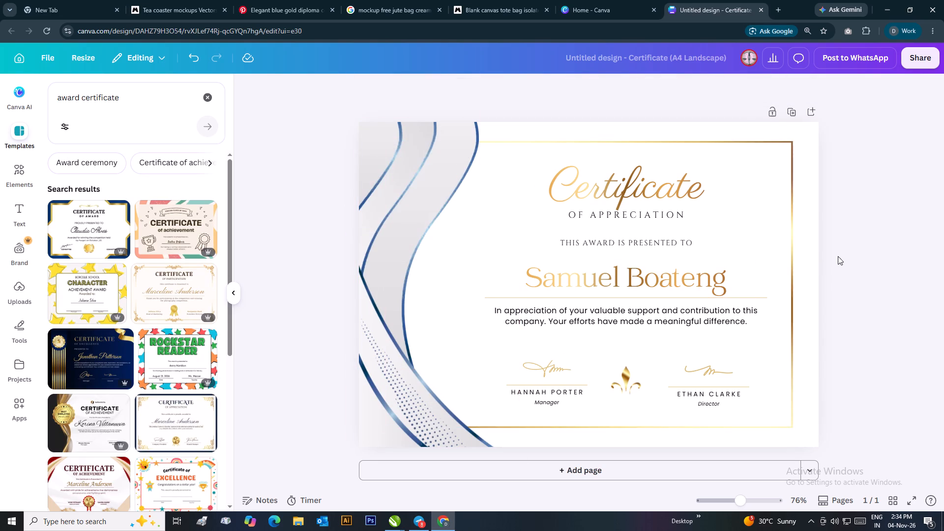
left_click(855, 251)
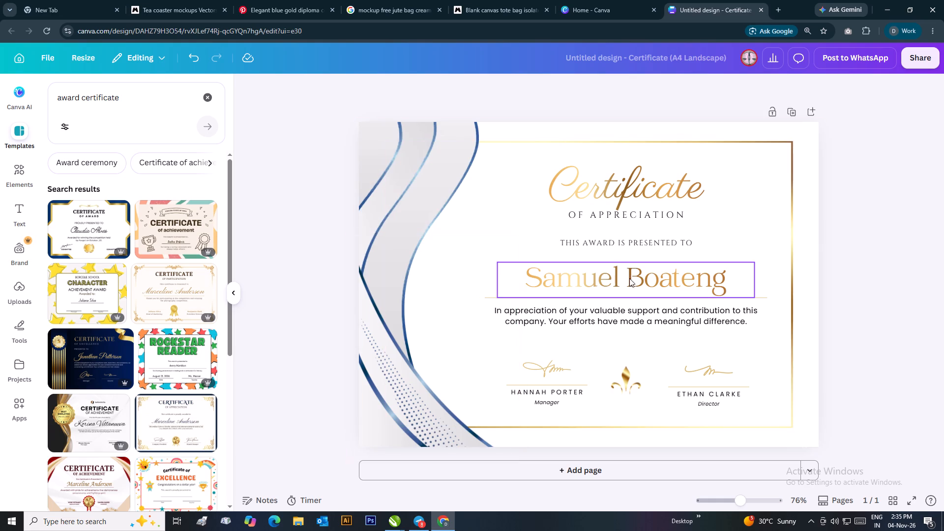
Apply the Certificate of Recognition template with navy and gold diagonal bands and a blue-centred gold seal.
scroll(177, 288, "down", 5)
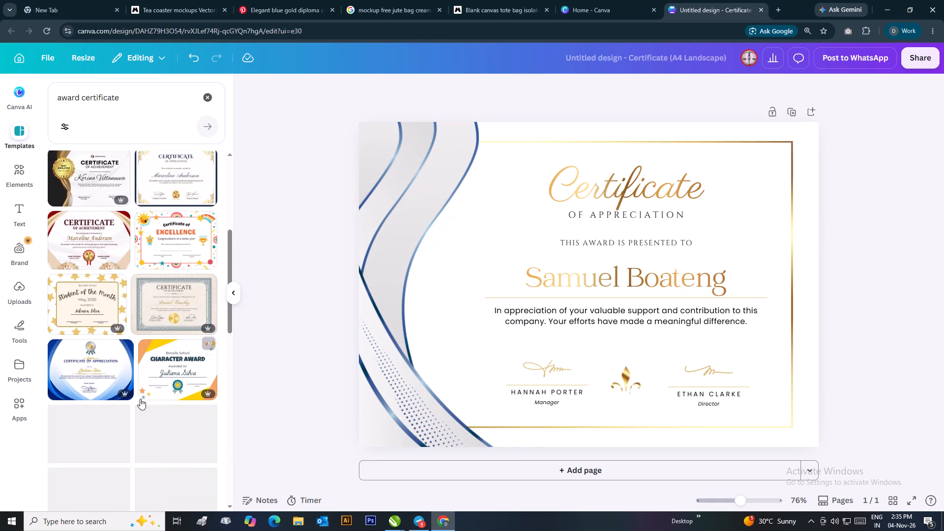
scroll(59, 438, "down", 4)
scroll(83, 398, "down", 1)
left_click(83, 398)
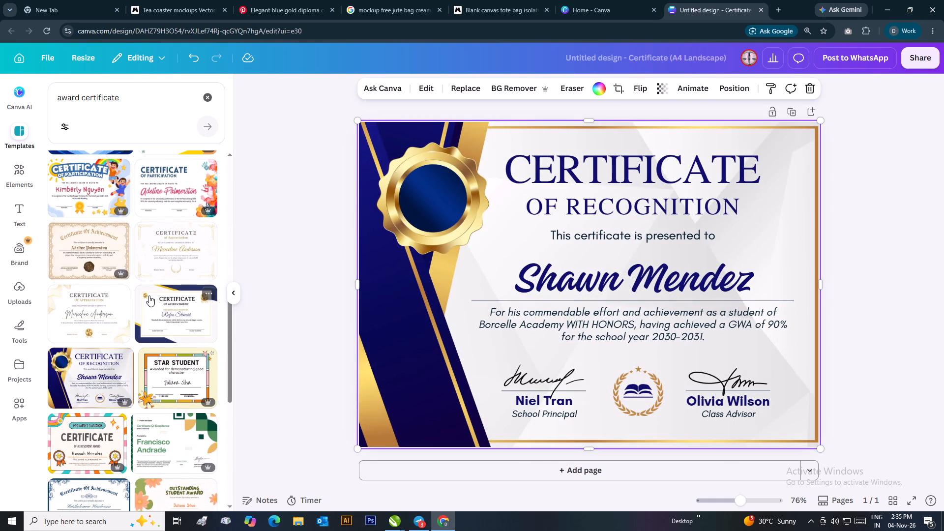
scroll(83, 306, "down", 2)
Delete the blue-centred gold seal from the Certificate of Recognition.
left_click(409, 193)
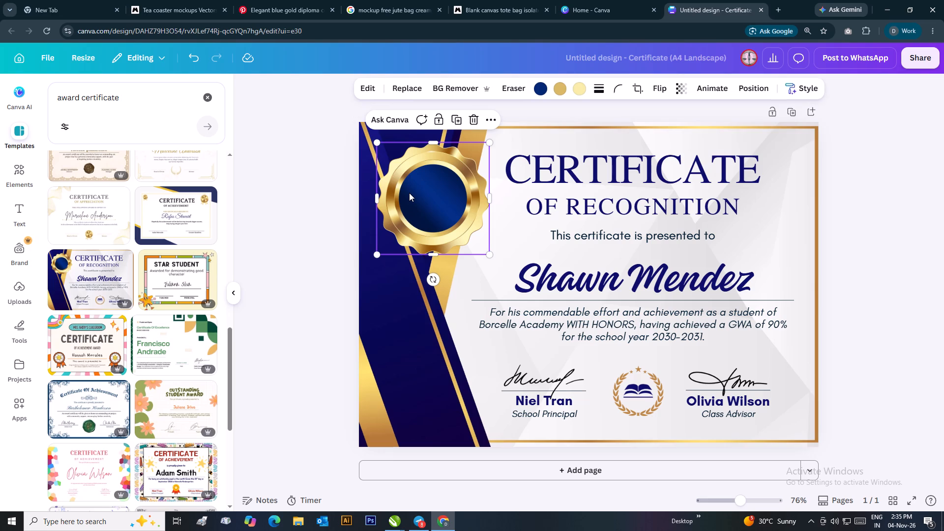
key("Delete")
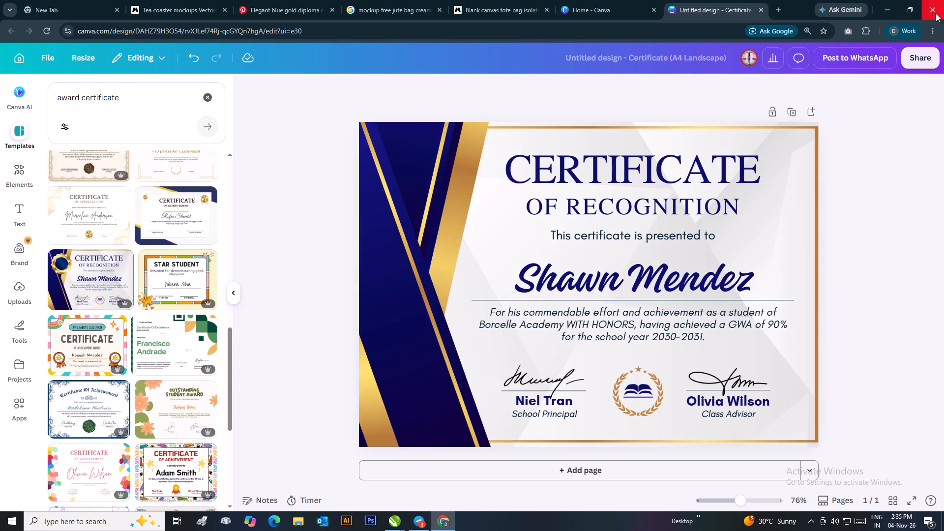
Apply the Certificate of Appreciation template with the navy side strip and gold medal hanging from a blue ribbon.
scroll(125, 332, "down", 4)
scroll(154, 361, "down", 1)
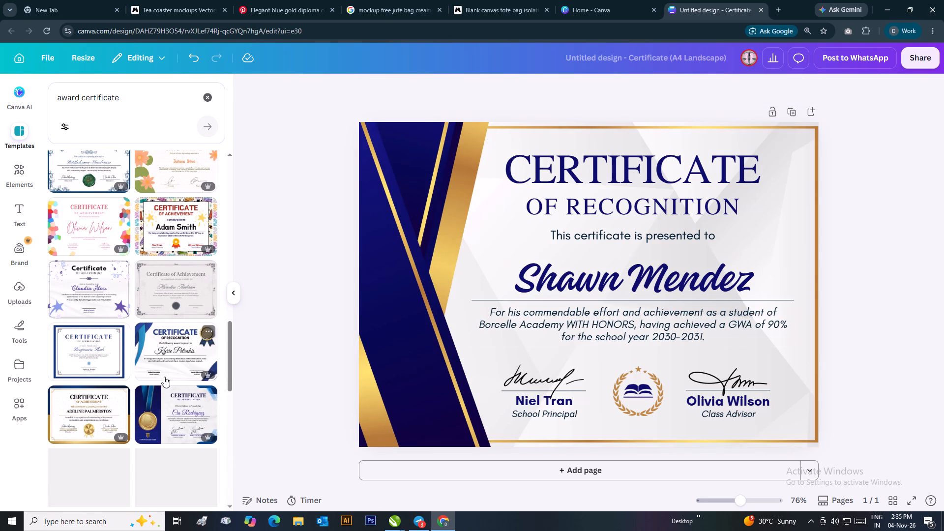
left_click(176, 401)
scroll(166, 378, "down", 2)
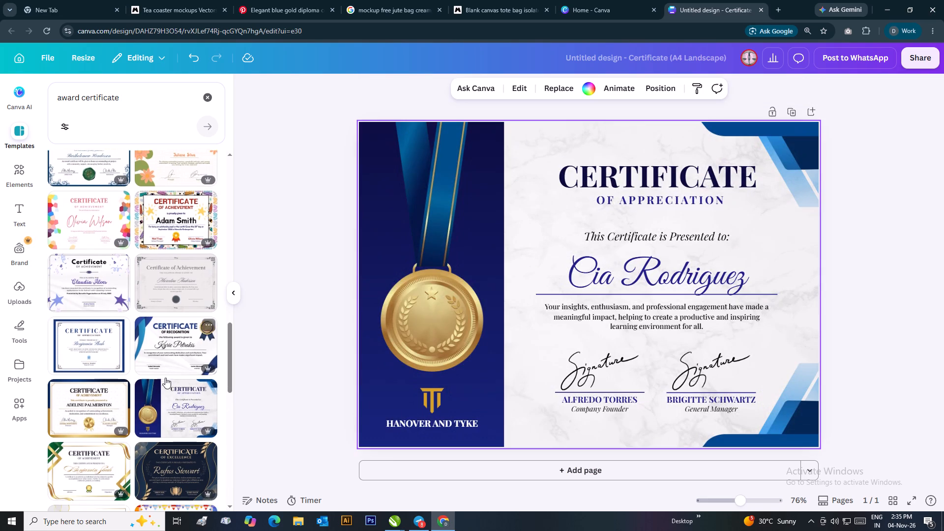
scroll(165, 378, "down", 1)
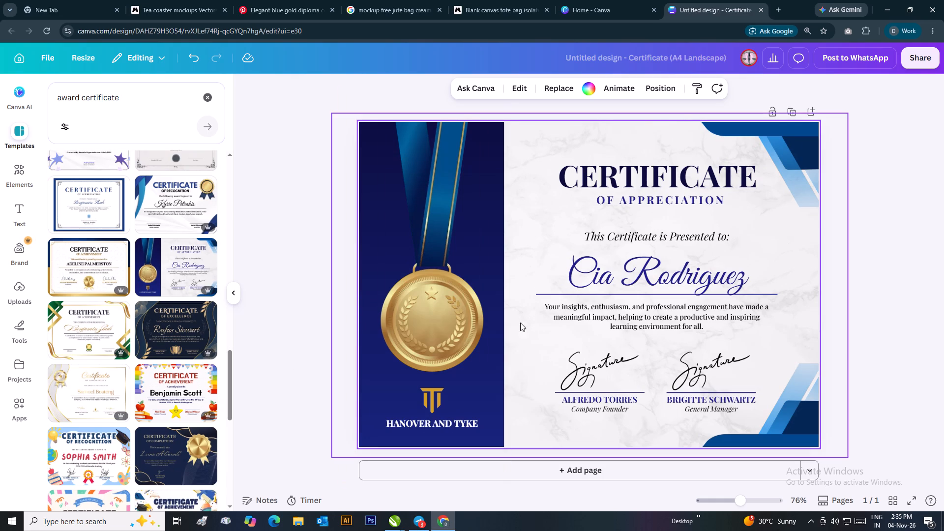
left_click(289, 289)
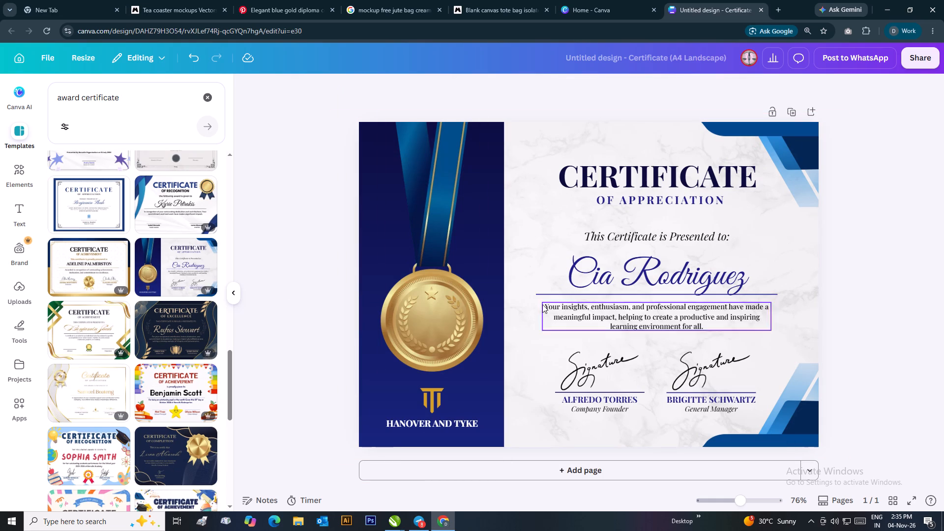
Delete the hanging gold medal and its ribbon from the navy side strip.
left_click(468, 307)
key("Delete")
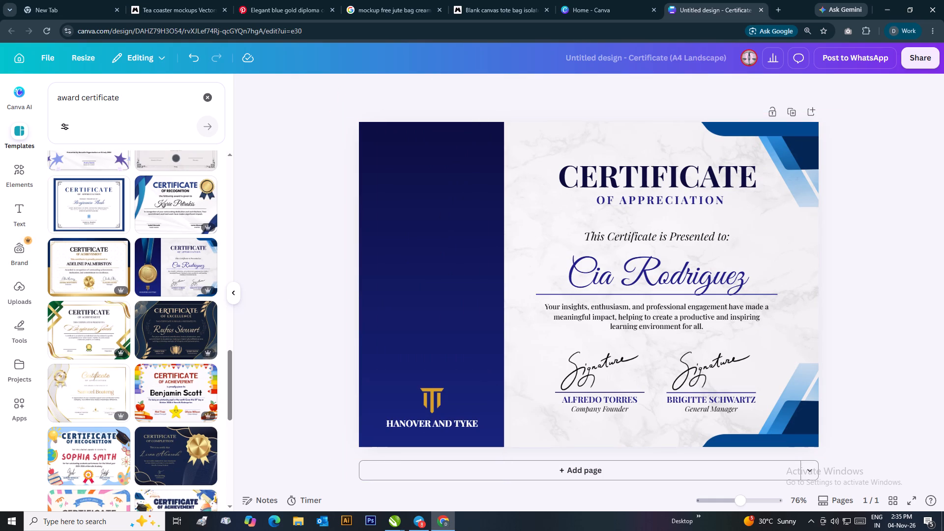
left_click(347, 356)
Browse further through the award certificate templates to examine more blue-and-gold alternatives.
scroll(152, 385, "down", 7)
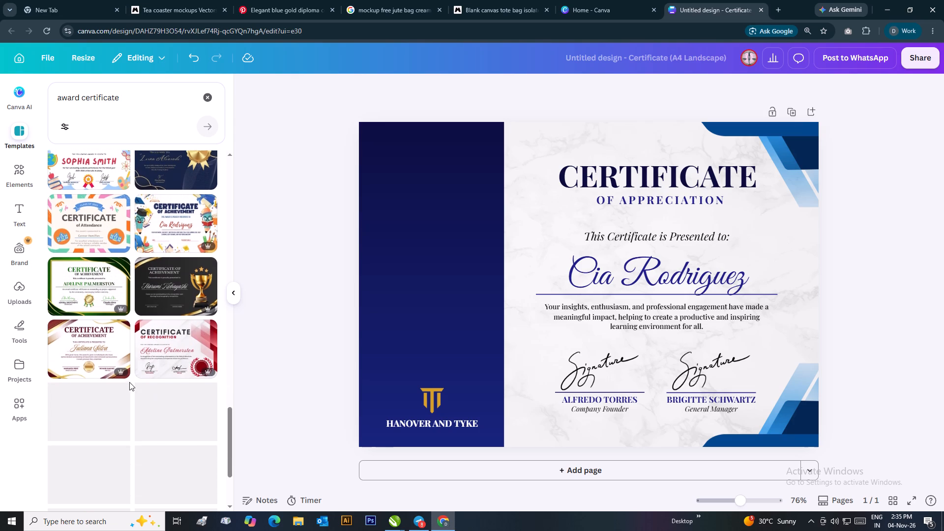
scroll(129, 382, "down", 1)
Switch to CorelDRAW, look closely at the reference certificate picture beside the A4 page, and delete it.
left_click(394, 525)
left_click(444, 491)
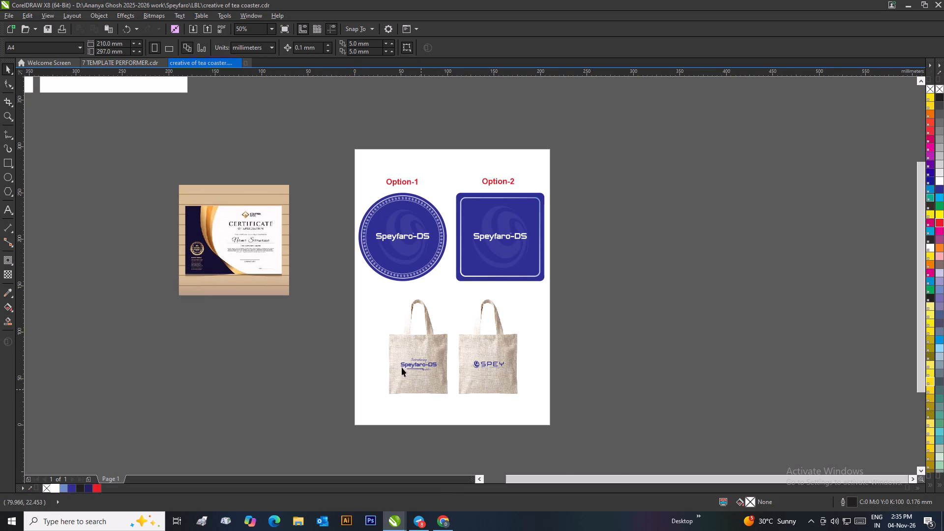
scroll(235, 256, "up", 2)
scroll(493, 280, "down", 1)
scroll(483, 231, "up", 1)
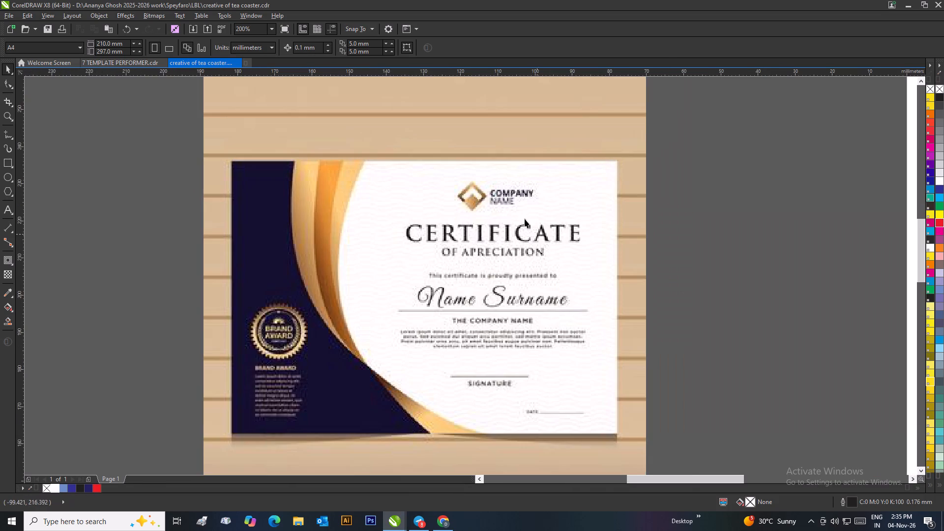
left_click(343, 291)
scroll(343, 291, "down", 2)
key("Delete")
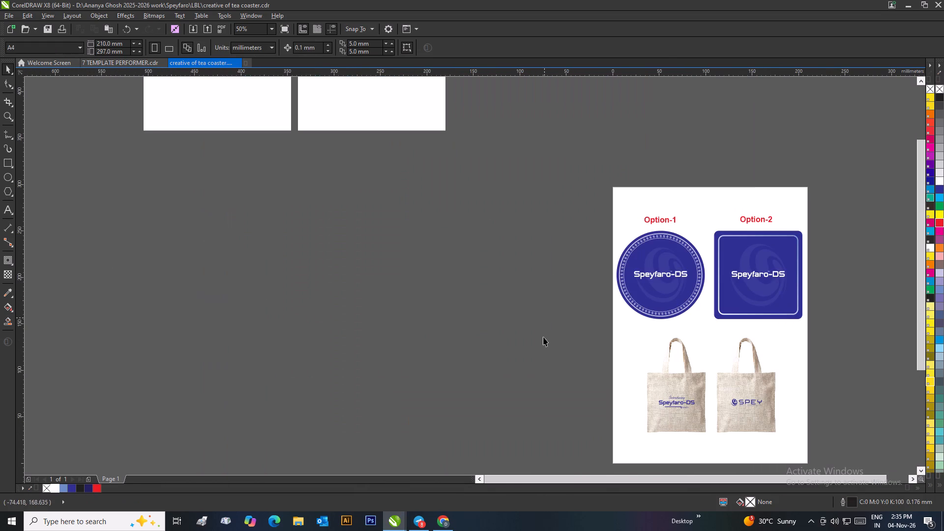
Return to Canva in Chrome and apply the Certificate of Excellence template with the blue fabric ribbon and gold rosette.
left_click(440, 516)
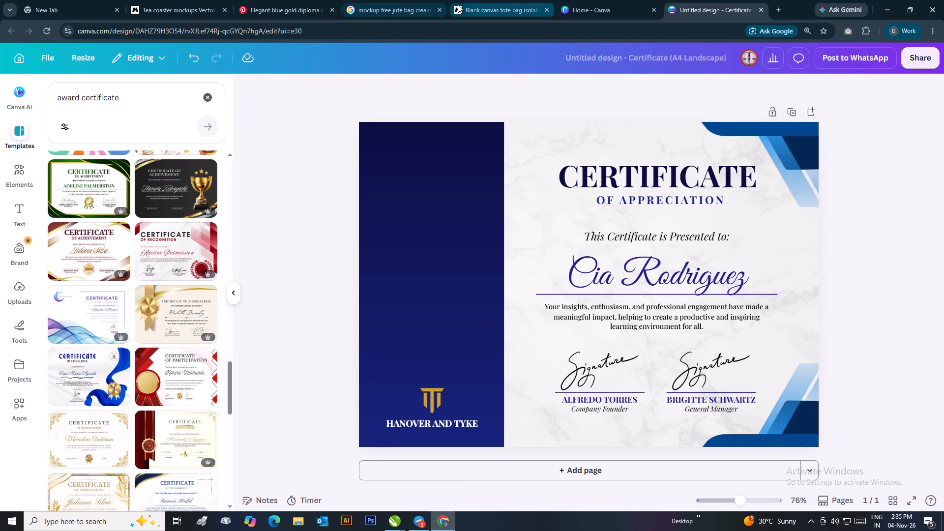
left_click(113, 381)
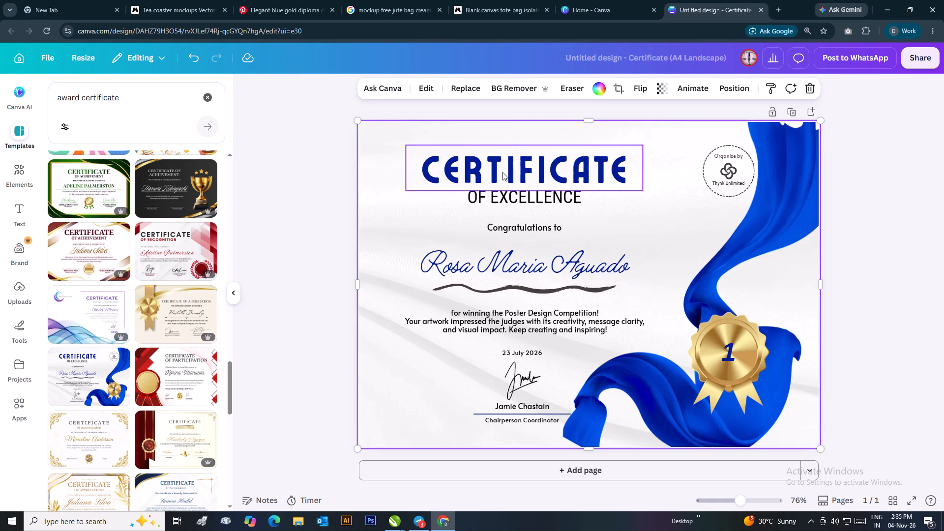
left_click(885, 176)
Delete the round organiser emblem and both heading lines, CERTIFICATE and OF EXCELLENCE, from the certificate.
left_click(731, 173)
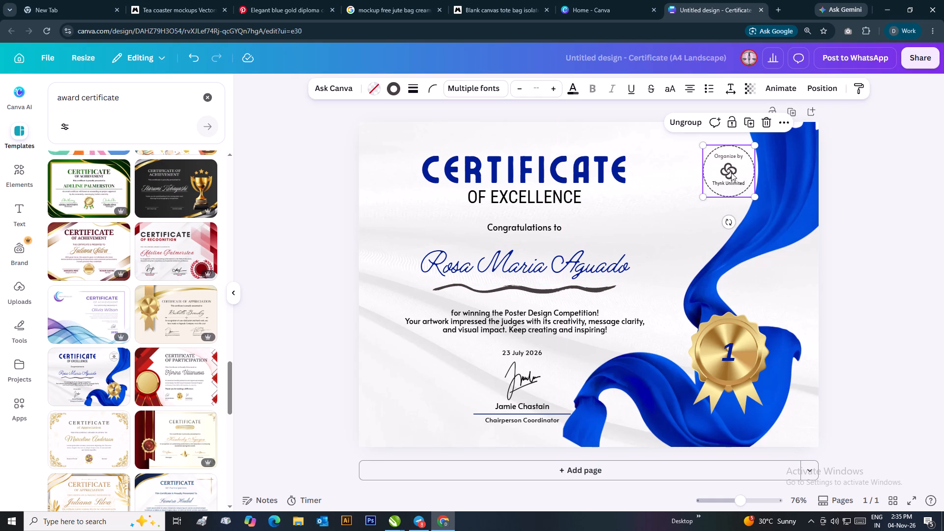
key("Delete")
left_click(486, 170)
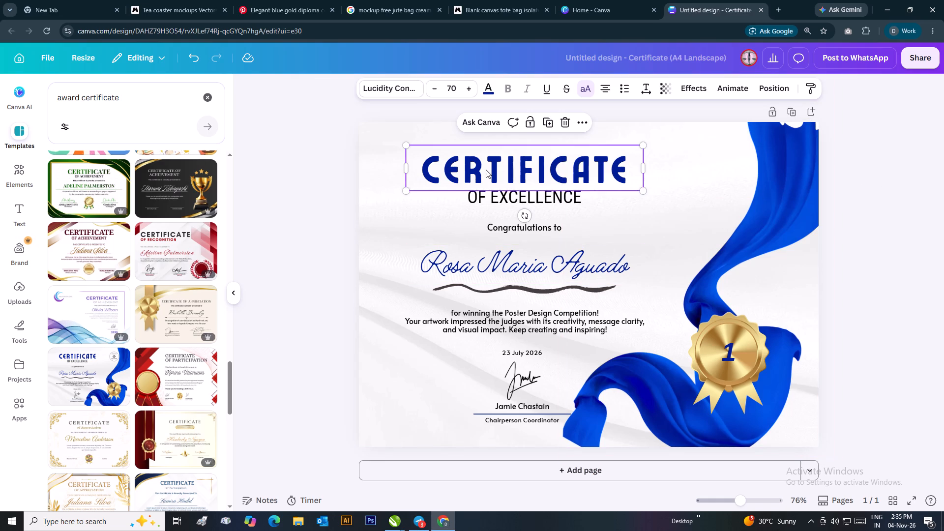
key("Delete")
left_click(515, 204)
key("Delete")
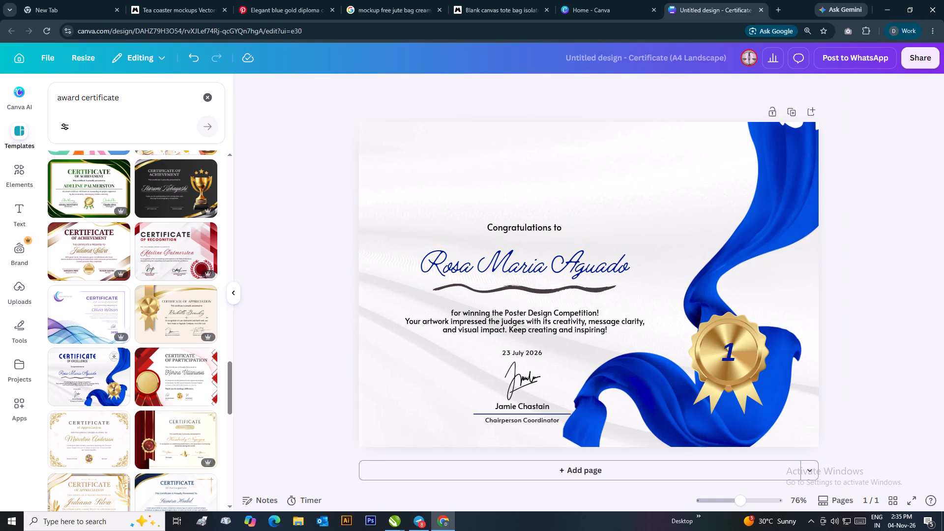
Delete the recipient name, its wavy underline, the Congratulations line, the number on the gold rosette and the award description paragraph.
left_click(523, 257)
key("Delete")
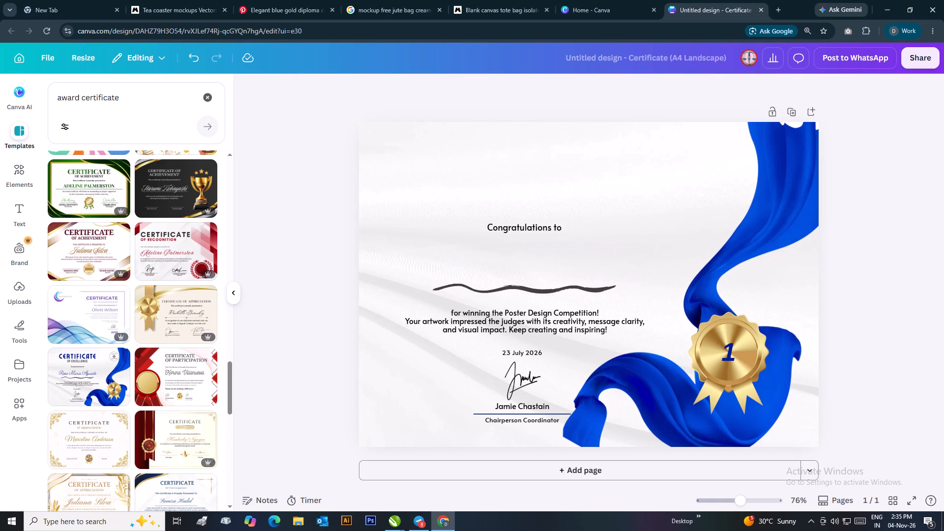
left_click(537, 294)
key("Delete")
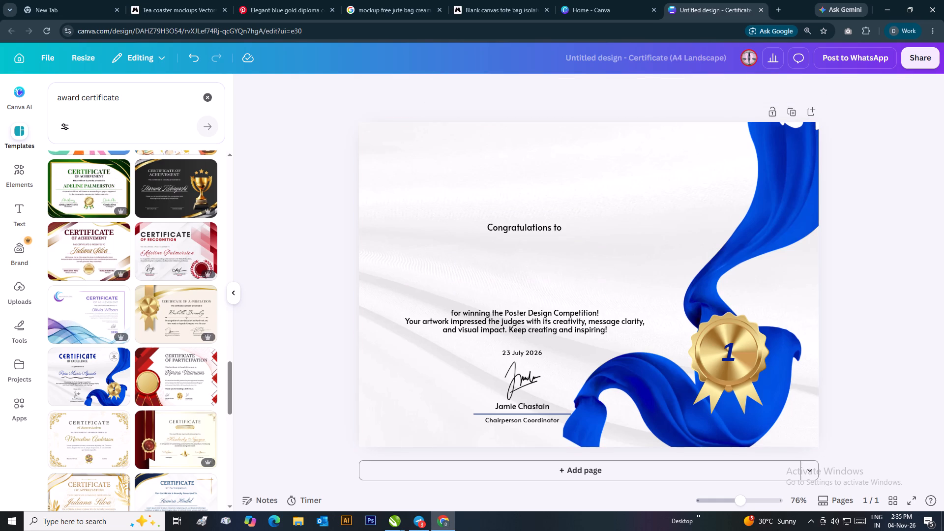
left_click(539, 225)
key("Delete")
left_click(725, 357)
key("Delete")
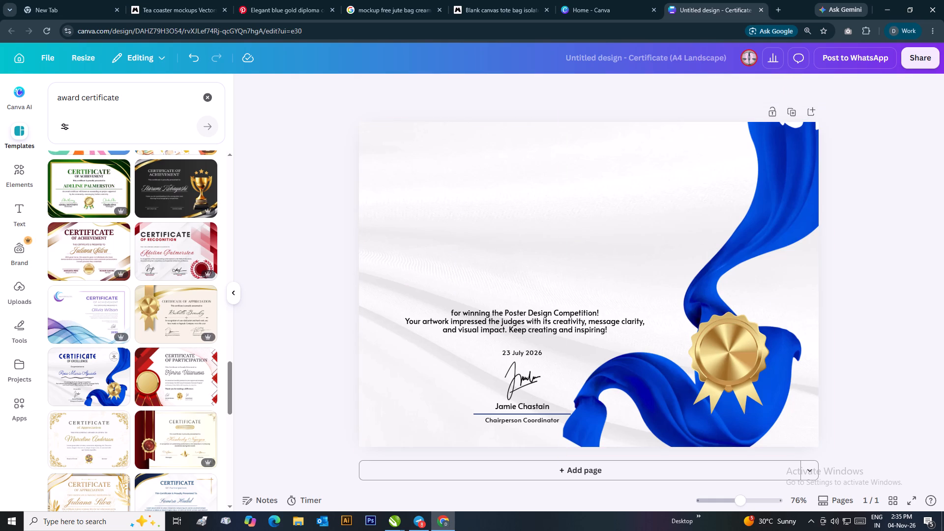
left_click(561, 316)
key("Delete")
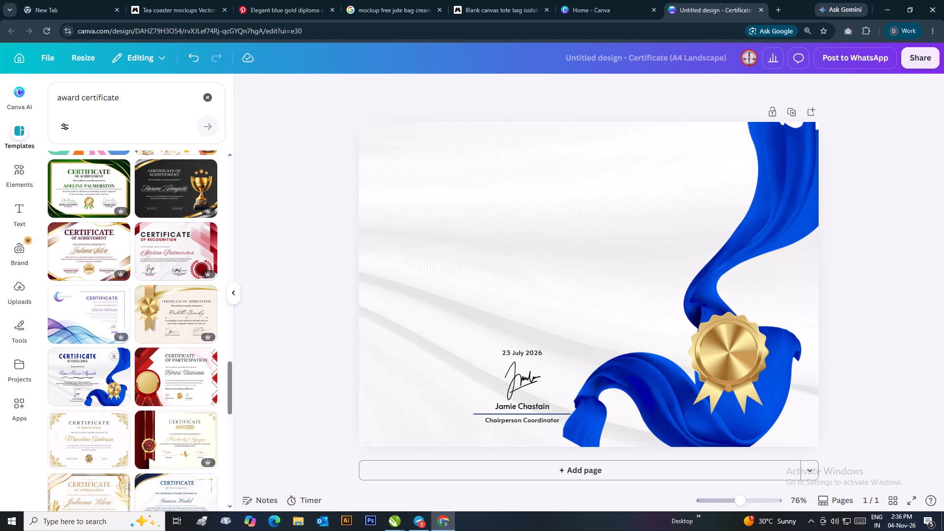
Delete the date and the whole signature block: signature, signatory name, Chairperson Coordinator title and blue line.
left_click(523, 353)
key("Delete")
left_click(523, 383)
key("Delete")
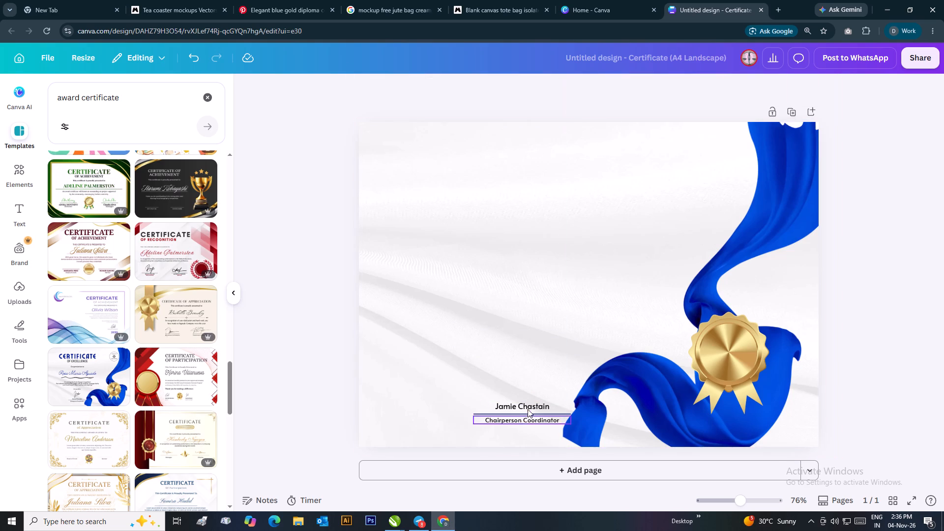
left_click(528, 409)
key("Delete")
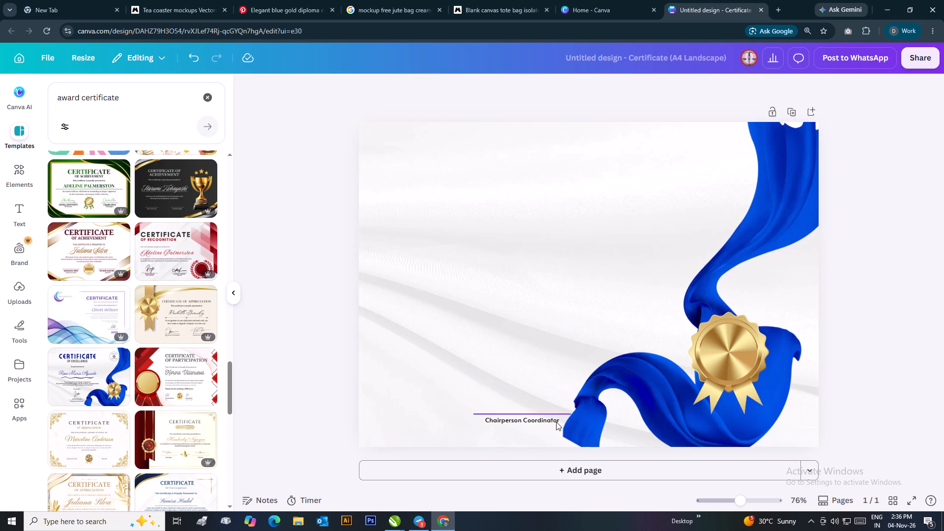
left_click(541, 419)
key("Delete")
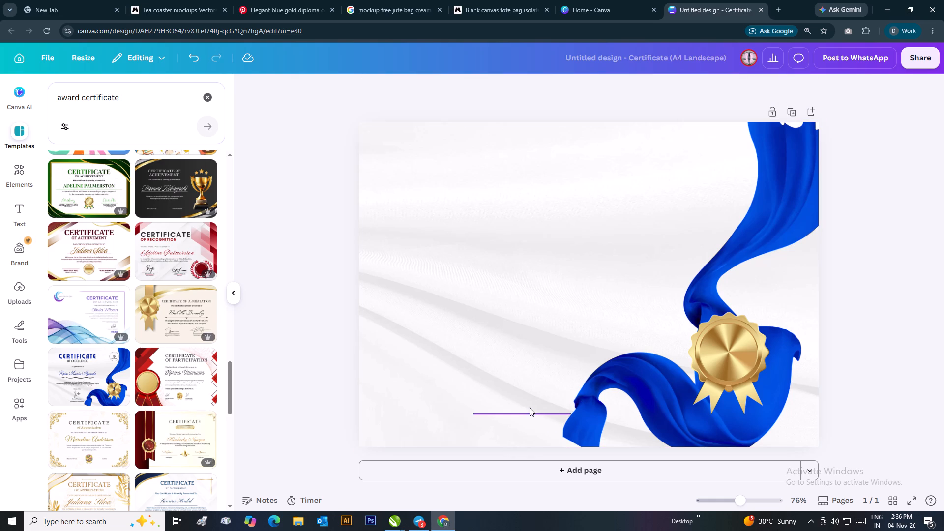
left_click(524, 414)
key("Delete")
Download the stripped certificate background as a JPG at size 3.125 (6,250 × 4,419 px) and High quality.
left_click(921, 60)
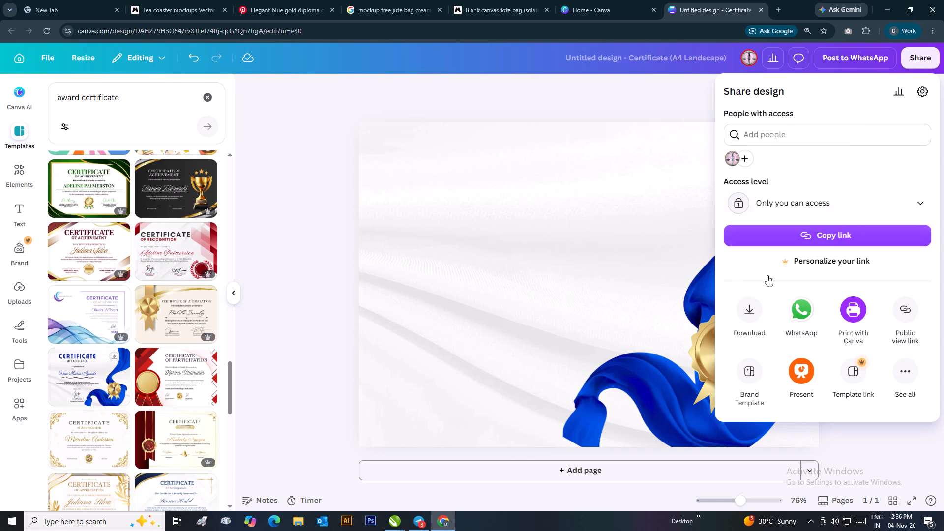
scroll(752, 355, "down", 4)
left_click(753, 322)
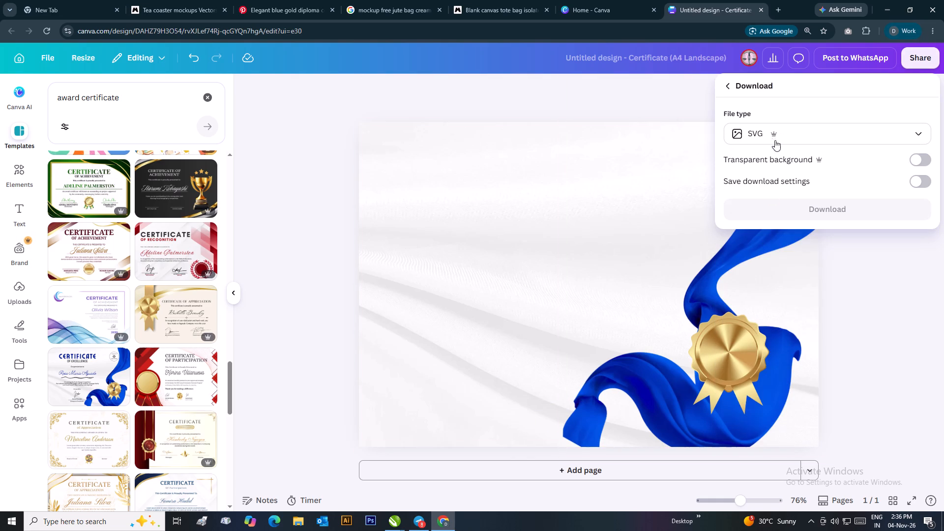
left_click(910, 136)
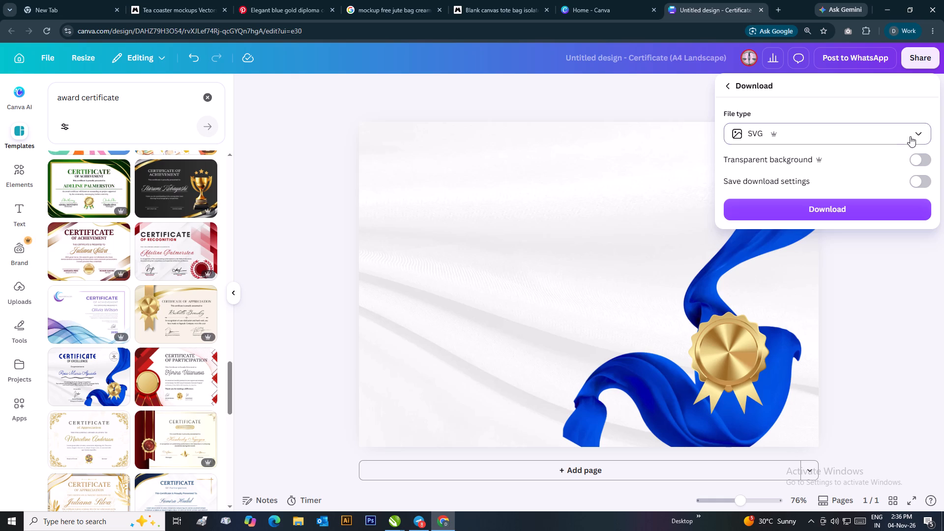
left_click(786, 171)
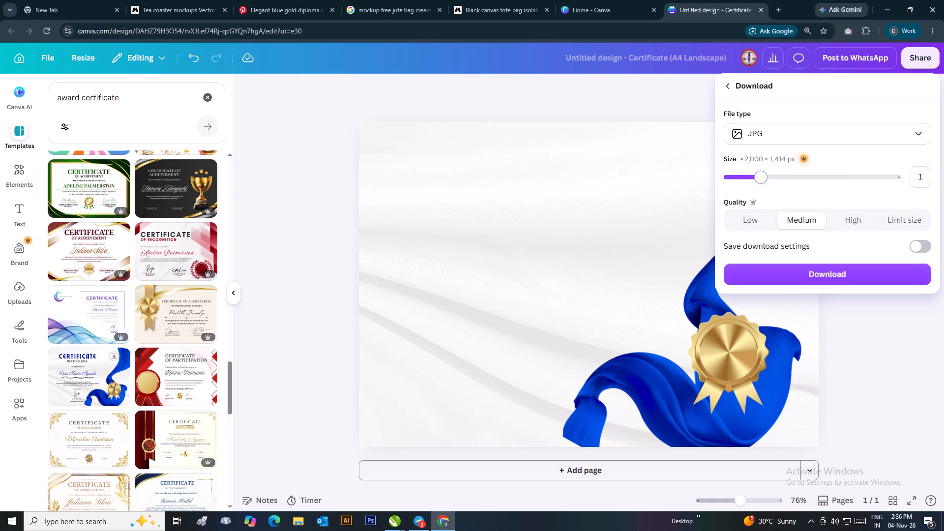
left_click_drag(761, 177, 931, 180)
left_click(860, 221)
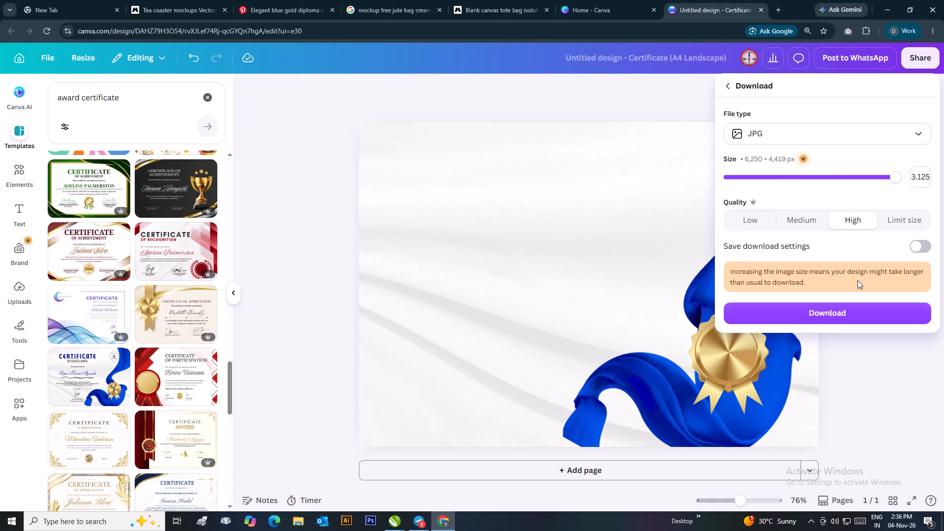
left_click(825, 316)
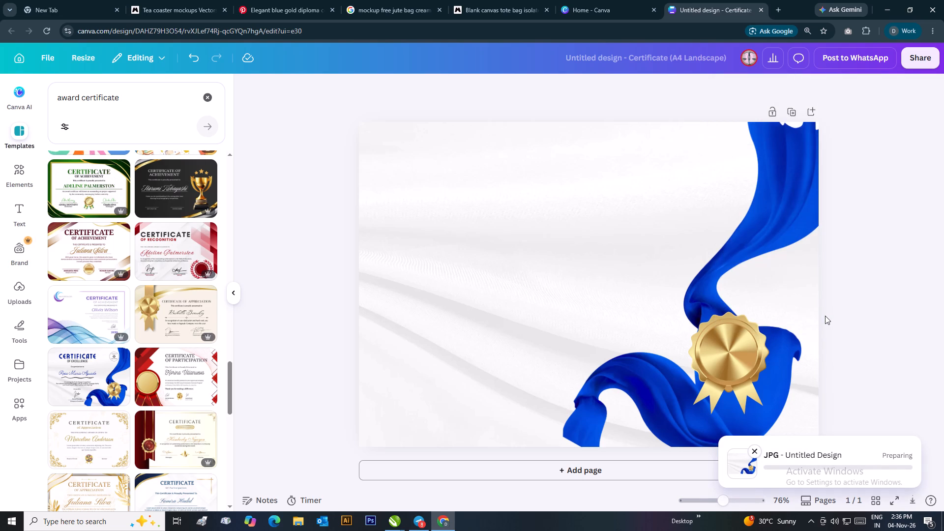
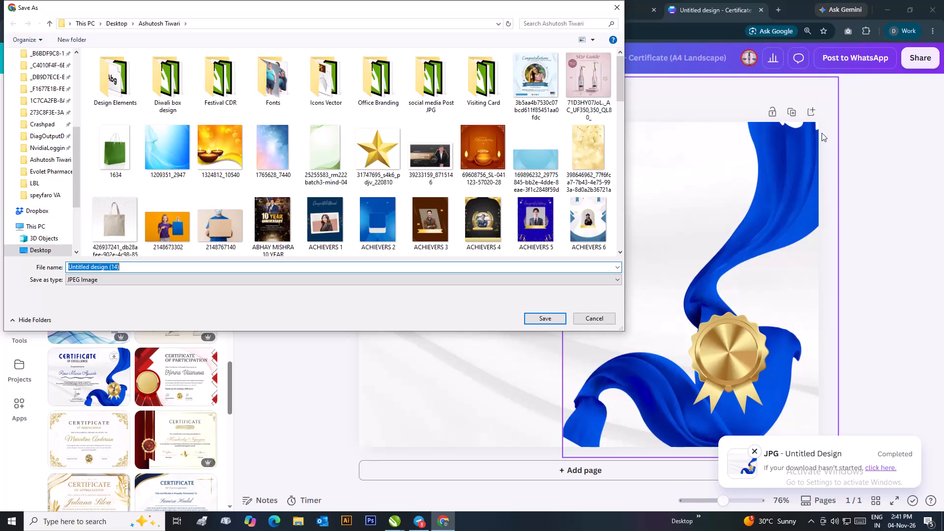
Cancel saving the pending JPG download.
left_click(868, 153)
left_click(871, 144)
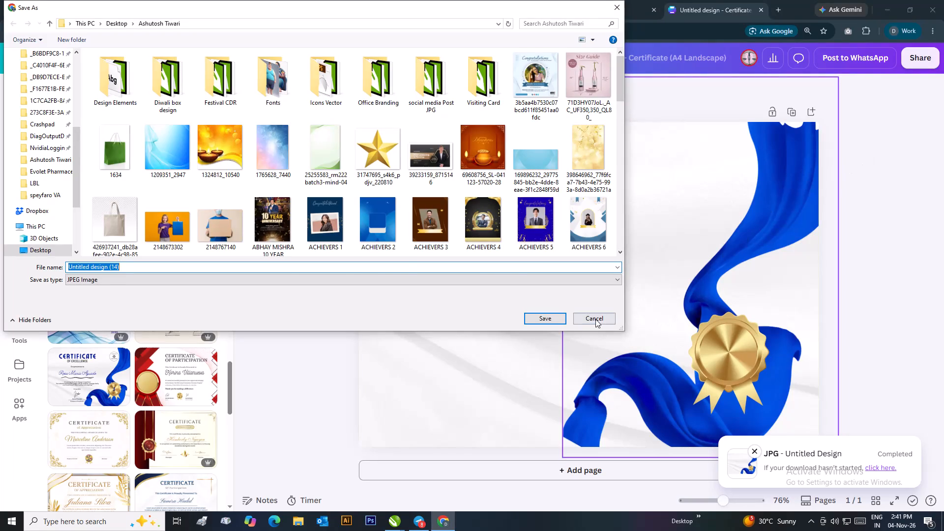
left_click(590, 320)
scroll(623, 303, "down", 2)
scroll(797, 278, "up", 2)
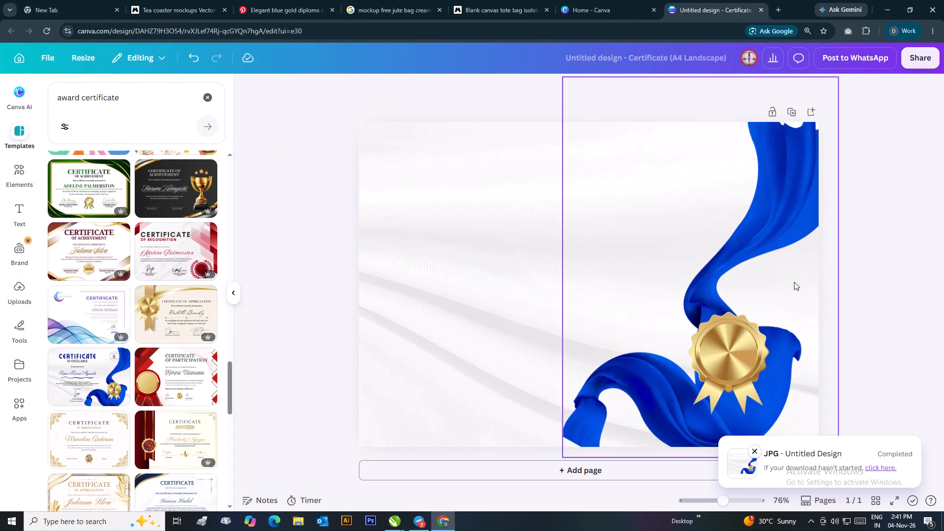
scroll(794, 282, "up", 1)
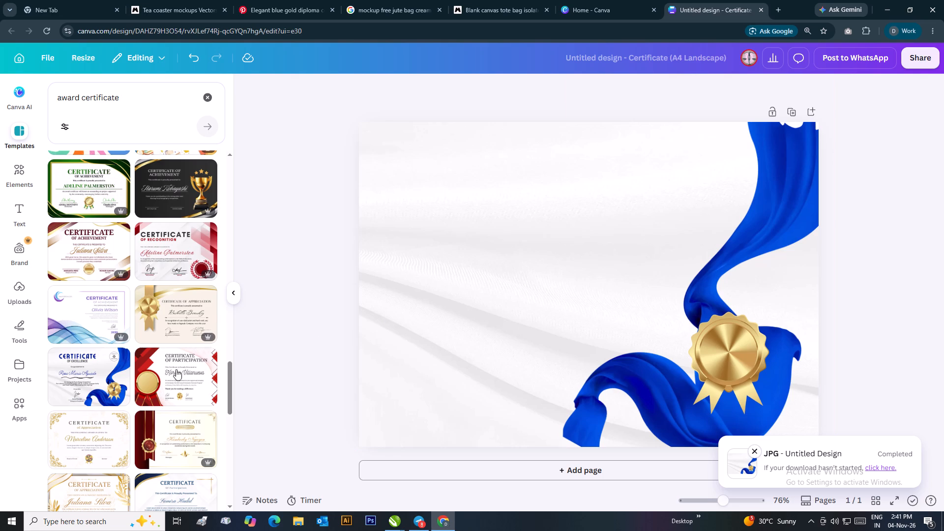
Add a text box containing only a single period to the certificate design.
left_click(21, 218)
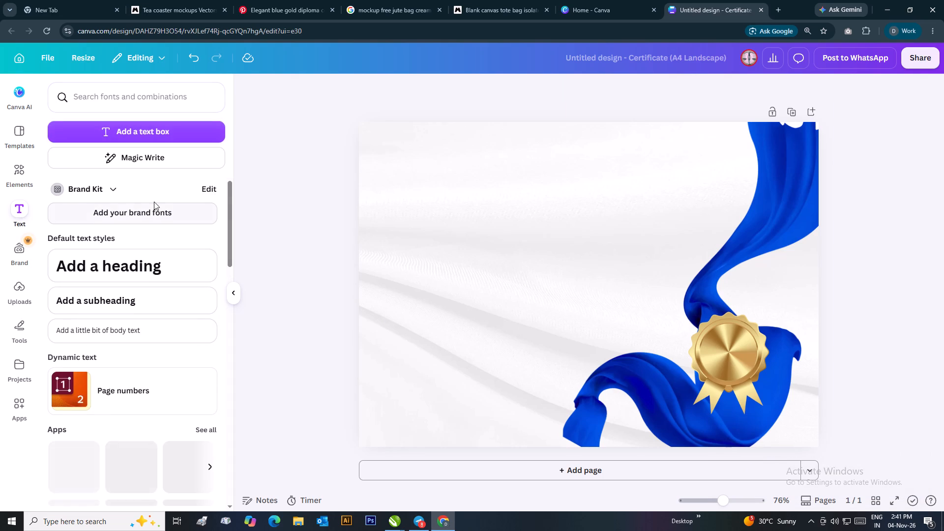
left_click(174, 131)
key("BackSpace")
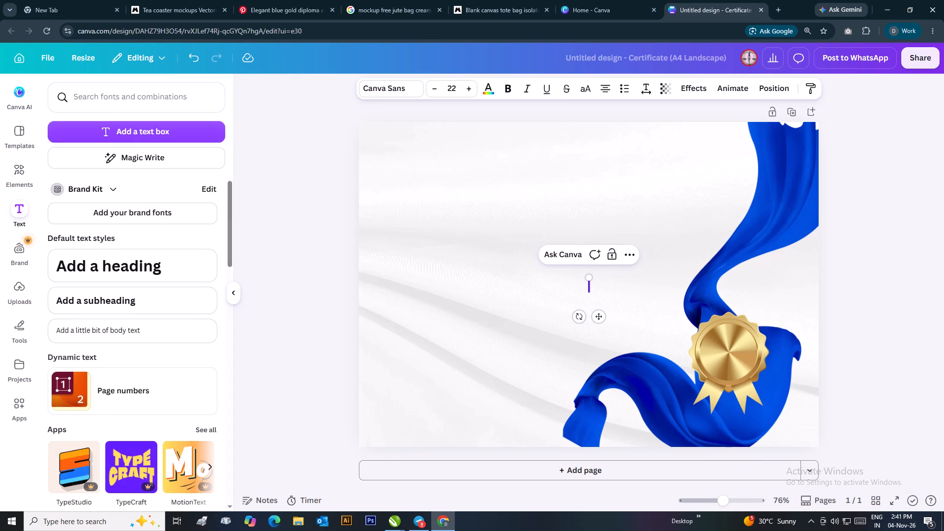
key("period")
left_click(354, 267)
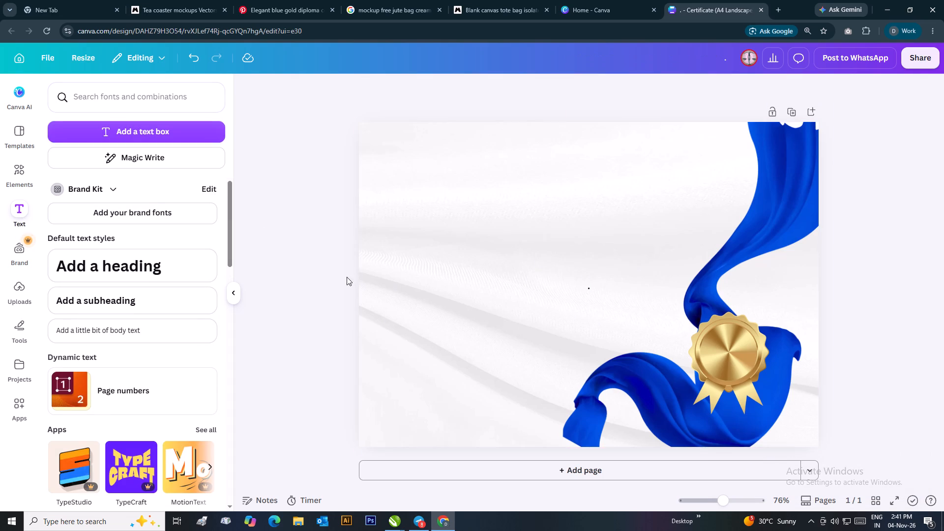
Move the period onto the blue ribbon fold just beside the top of the gold rosette.
left_click_drag(589, 288, 647, 400)
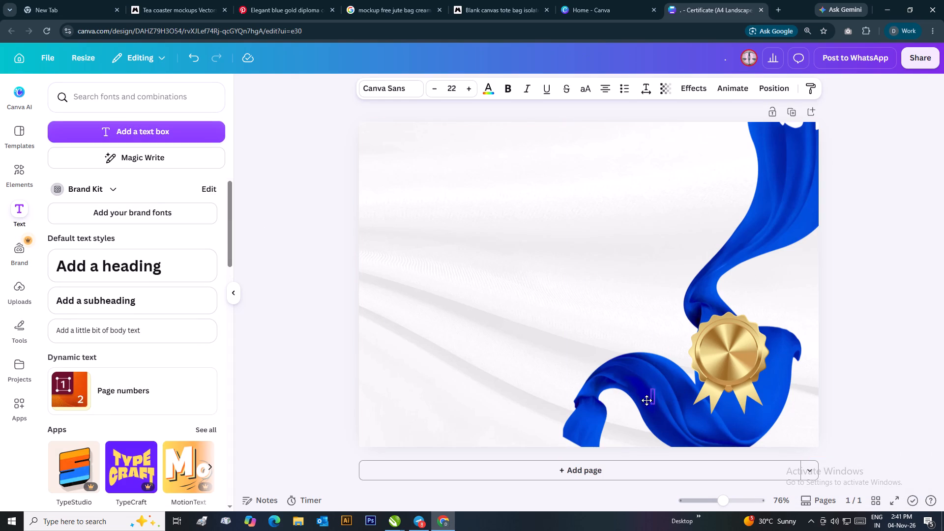
left_click_drag(647, 400, 813, 449)
left_click_drag(813, 449, 823, 437)
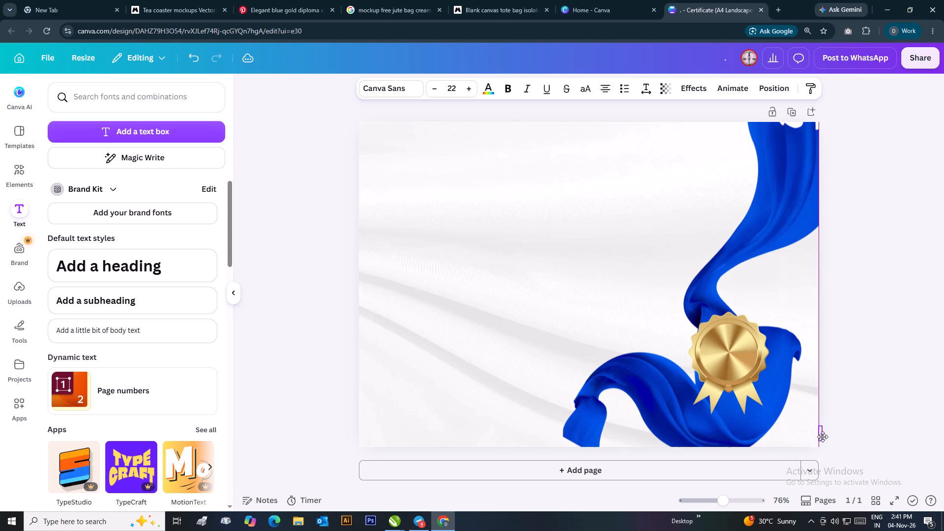
left_click_drag(823, 437, 445, 429)
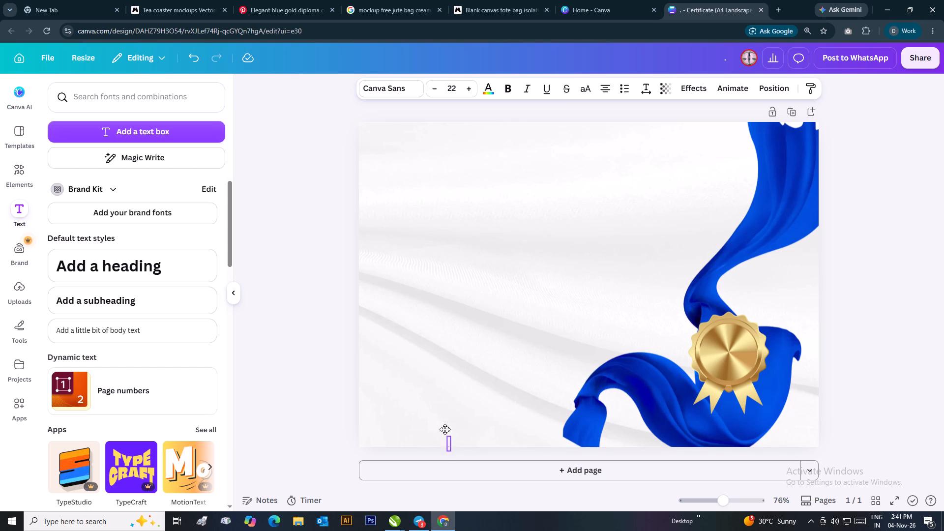
left_click_drag(445, 429, 698, 318)
left_click_drag(698, 318, 699, 323)
left_click(878, 321)
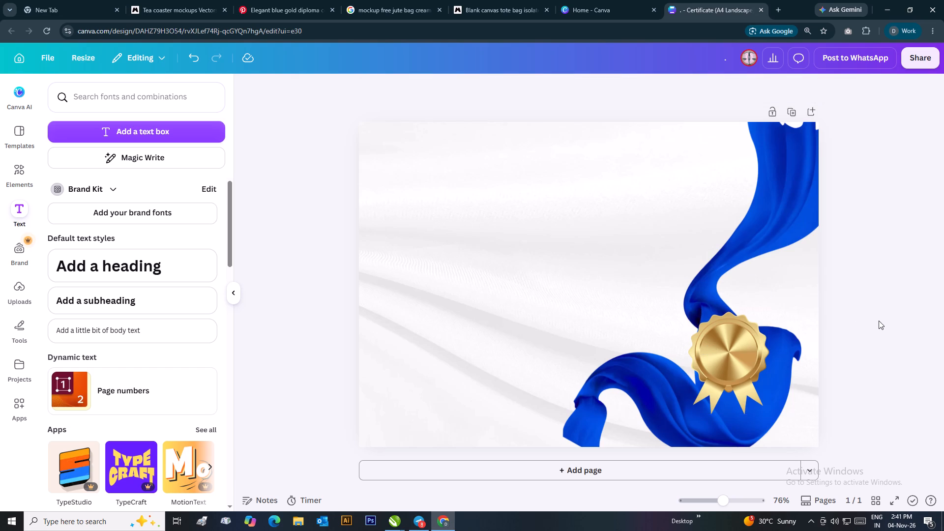
Download the design as a JPG at size 3.125 (6,250 × 4,419 px) and High quality, and save the file.
left_click(933, 55)
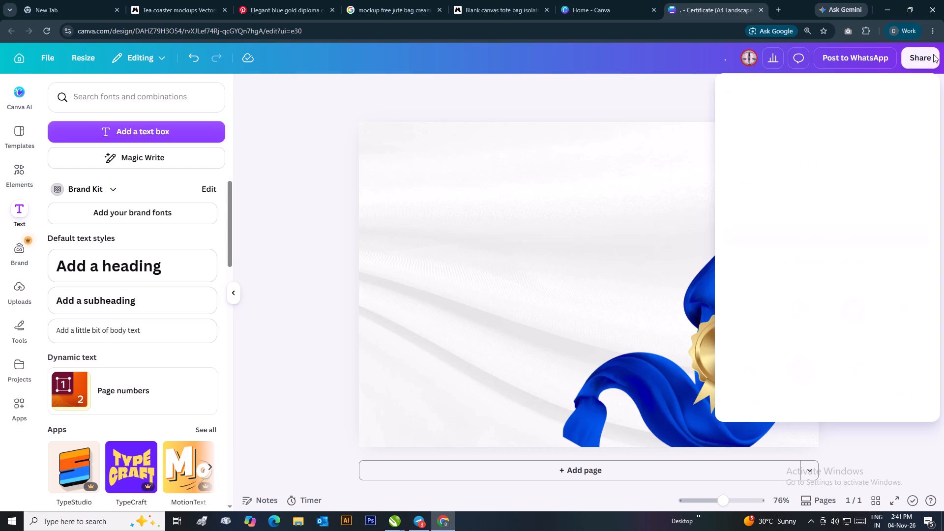
left_click(747, 300)
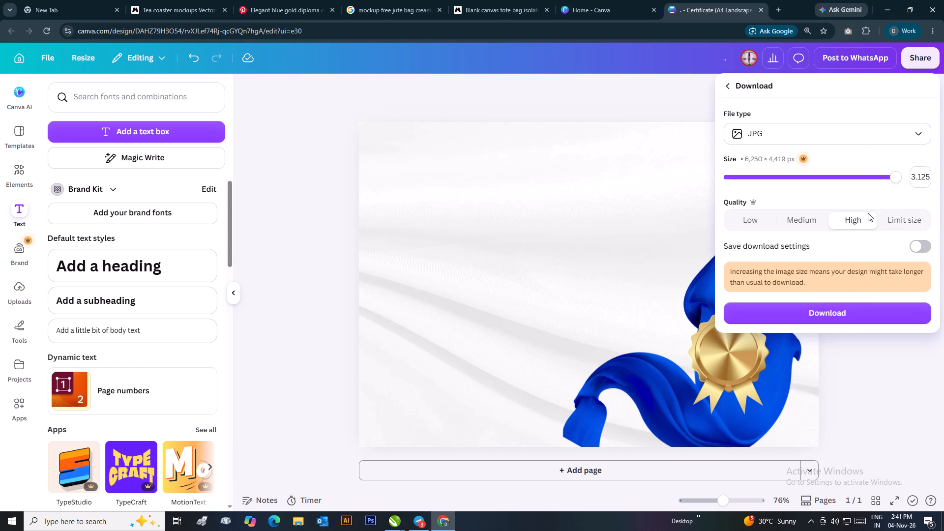
left_click(835, 314)
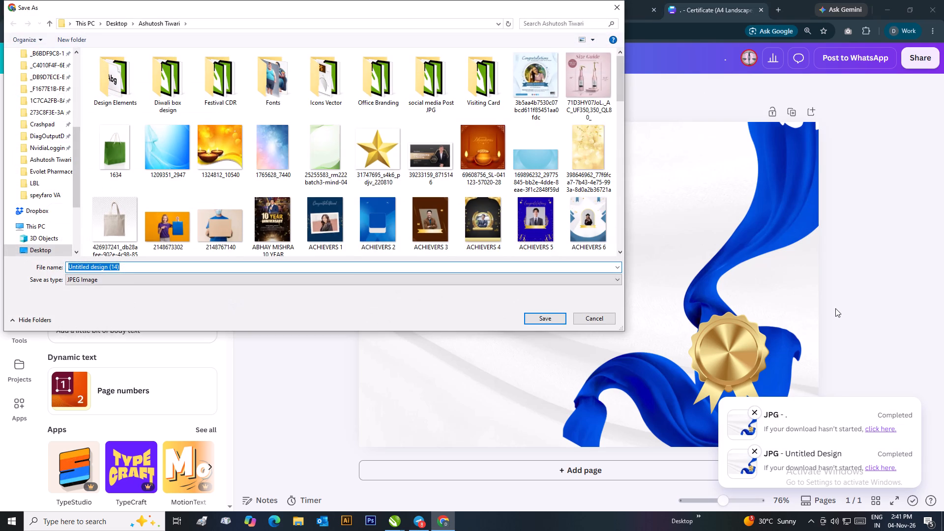
left_click(546, 320)
Switch to CorelDRAW and import the newly downloaded JPG into the tea coaster document, beside the page.
left_click_drag(763, 55, 677, 278)
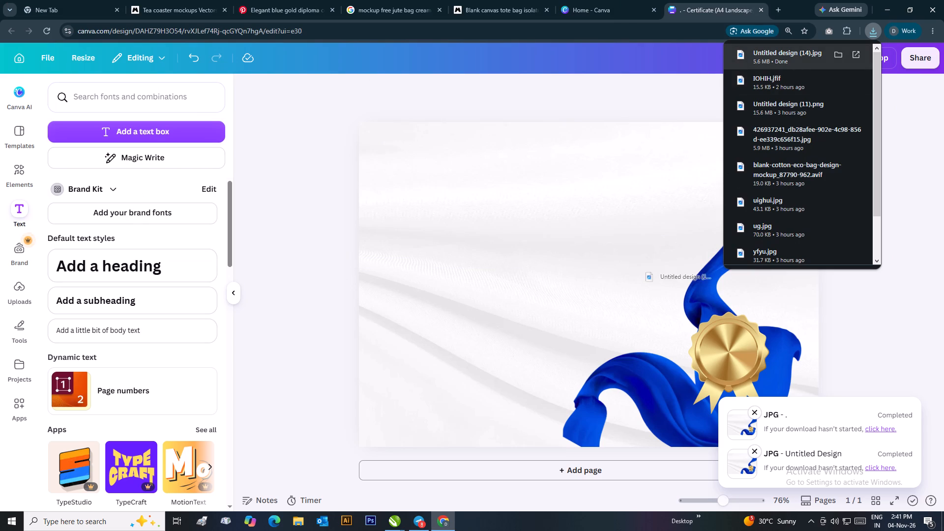
left_click_drag(677, 278, 357, 336)
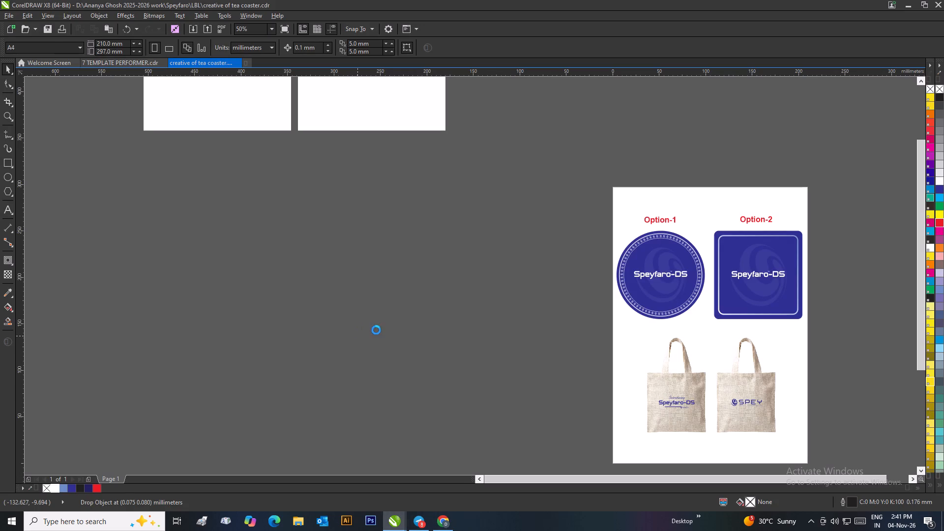
left_click(518, 333)
scroll(518, 330, "down", 2)
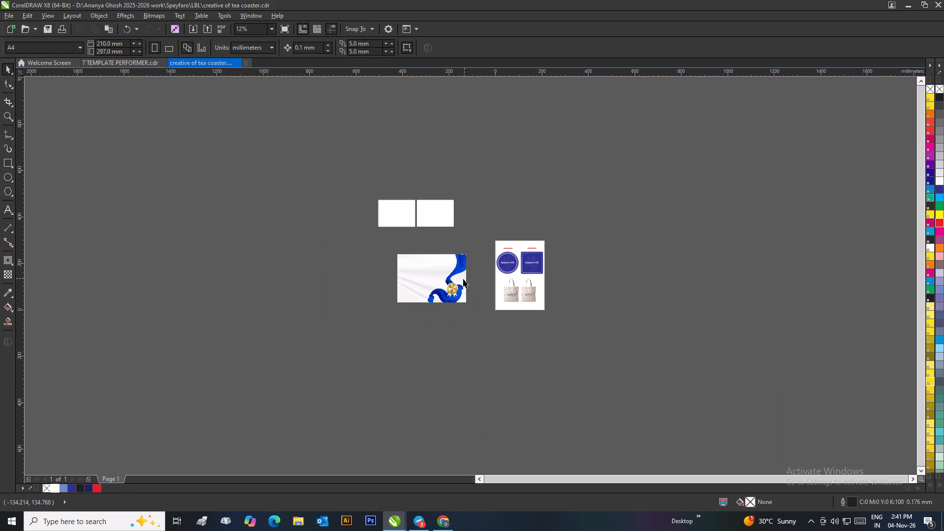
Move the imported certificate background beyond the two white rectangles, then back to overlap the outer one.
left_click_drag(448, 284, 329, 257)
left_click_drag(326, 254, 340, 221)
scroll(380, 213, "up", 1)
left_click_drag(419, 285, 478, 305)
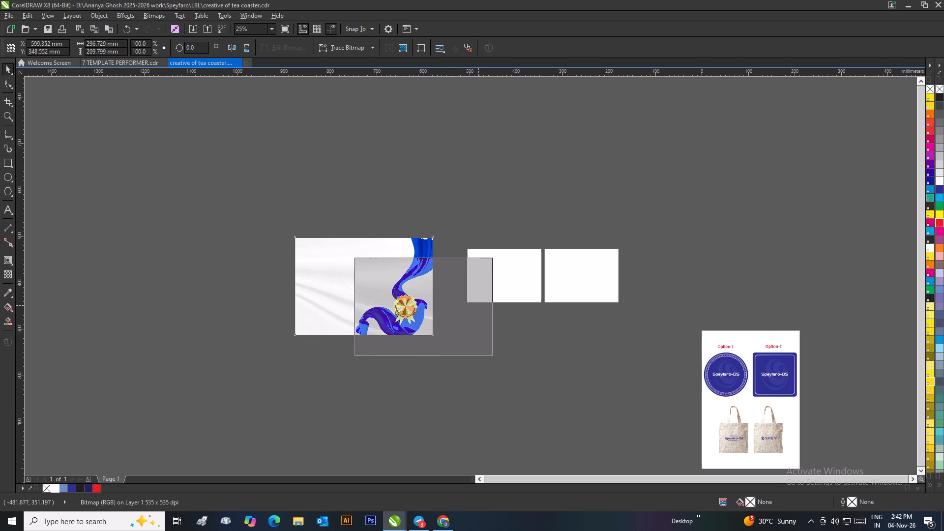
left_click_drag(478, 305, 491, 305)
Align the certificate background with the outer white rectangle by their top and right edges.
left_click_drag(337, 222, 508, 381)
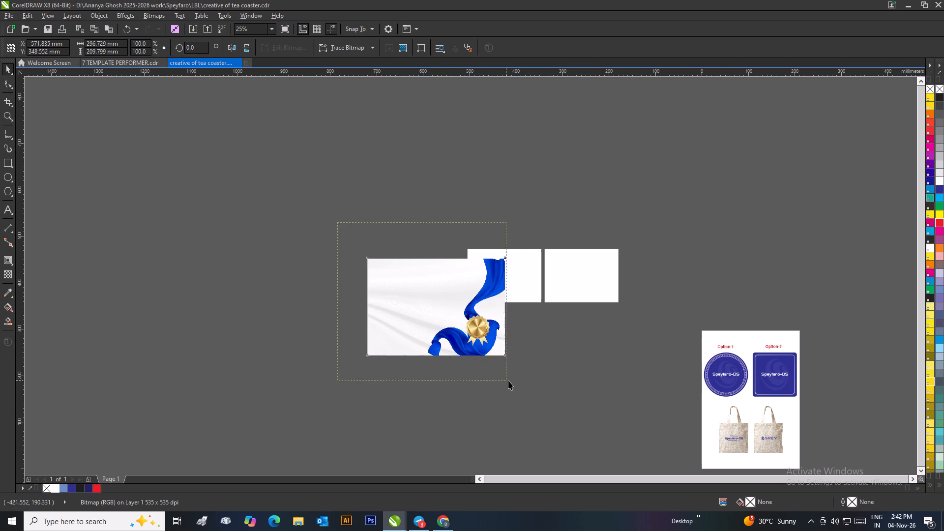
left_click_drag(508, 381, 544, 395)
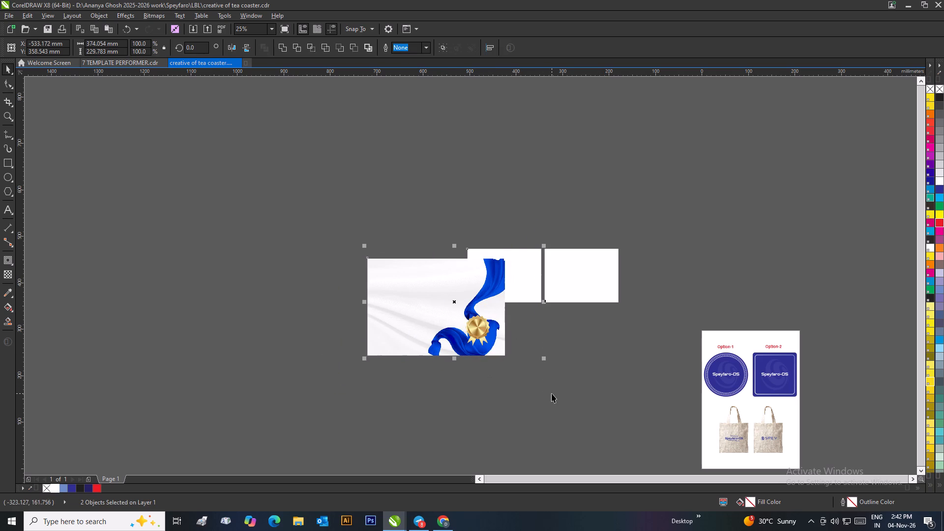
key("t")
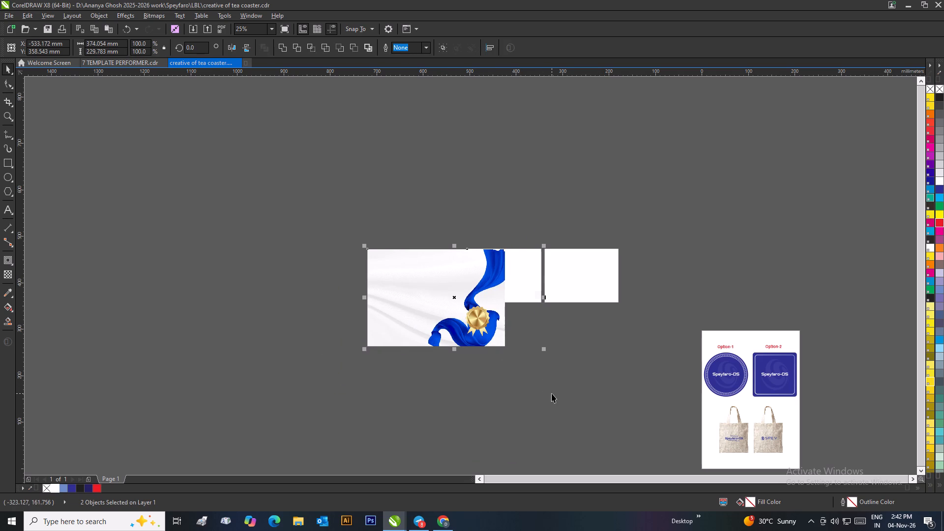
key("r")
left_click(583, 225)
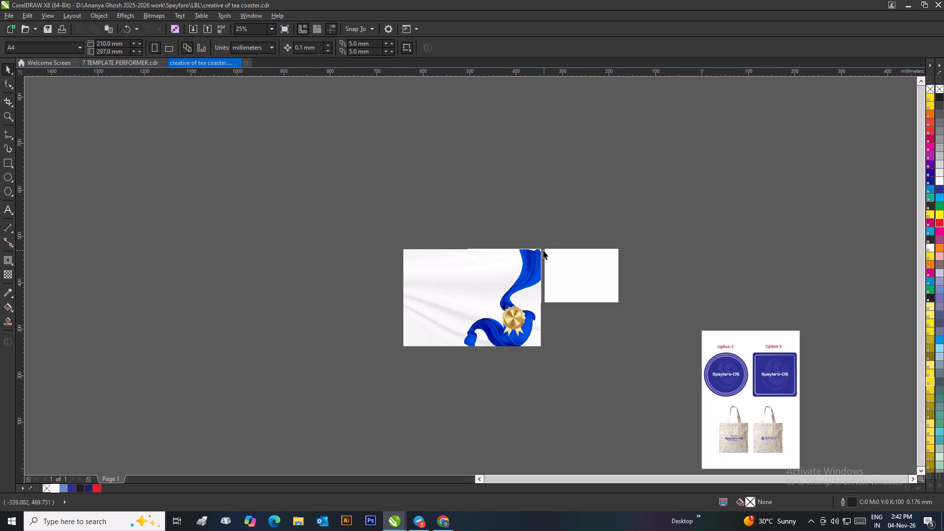
Move the certificate background next to the inner white rectangle, just above the page with the coasters and tote bags.
scroll(543, 251, "up", 3)
scroll(453, 272, "up", 2)
scroll(484, 262, "down", 4)
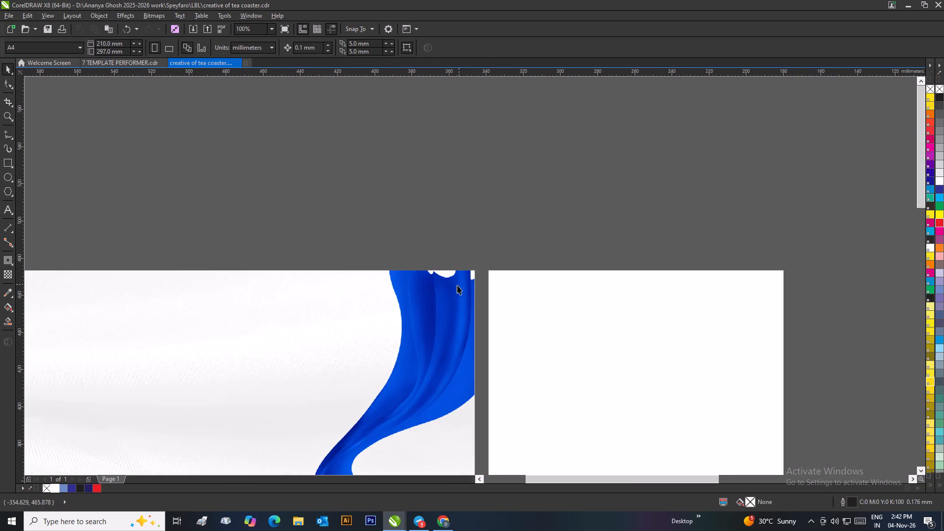
left_click_drag(450, 288, 413, 280)
left_click_drag(412, 285, 434, 288)
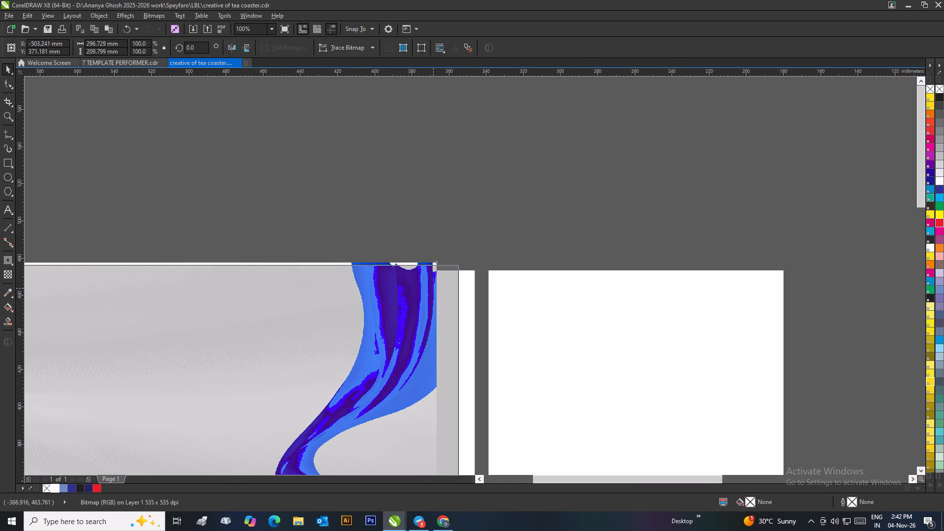
left_click_drag(434, 288, 454, 288)
scroll(454, 289, "down", 3)
left_click_drag(456, 292, 619, 255)
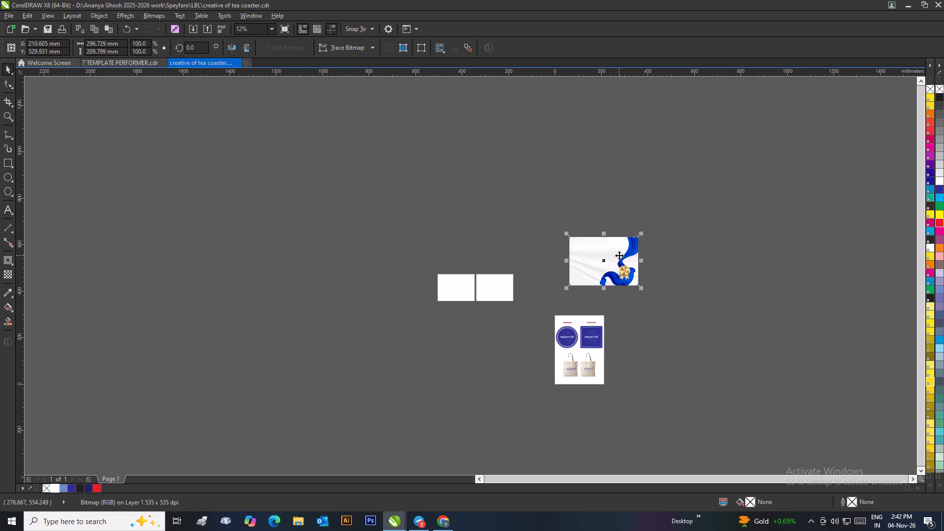
left_click_drag(613, 260, 586, 267)
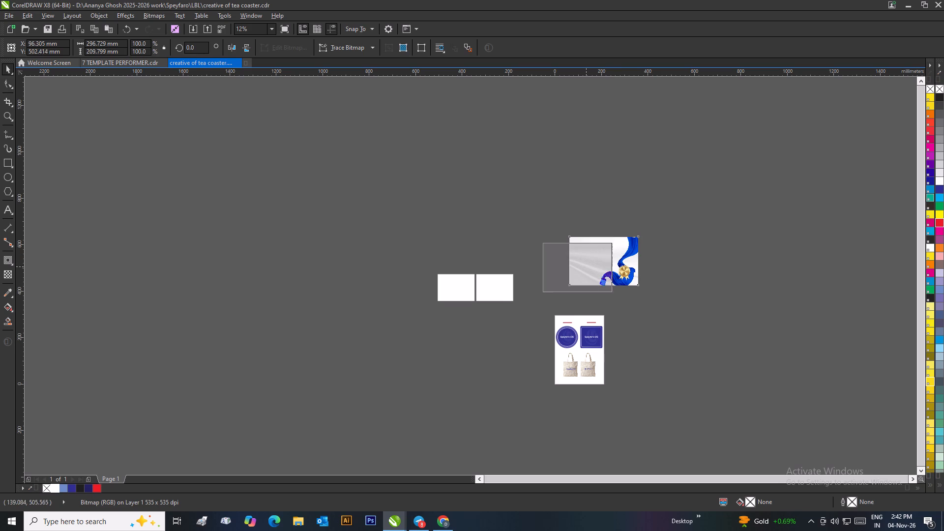
left_click_drag(586, 267, 558, 287)
scroll(543, 300, "up", 1)
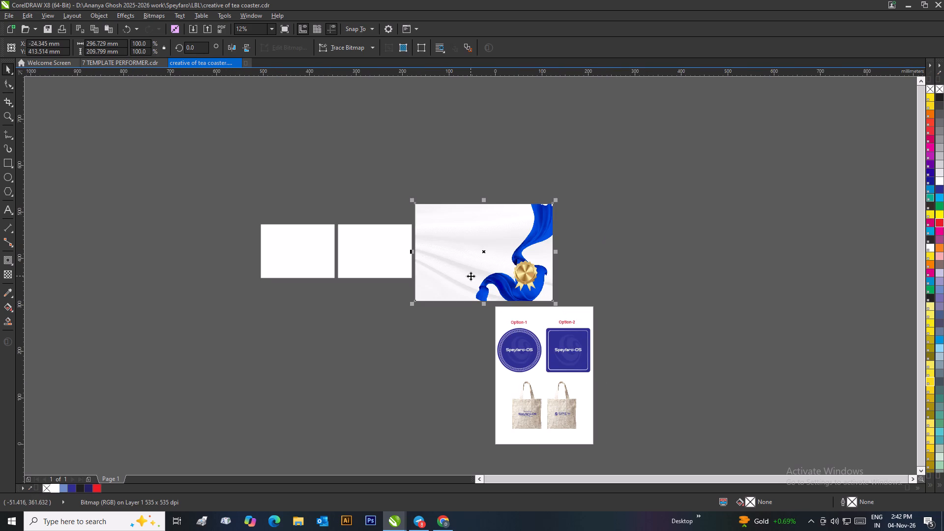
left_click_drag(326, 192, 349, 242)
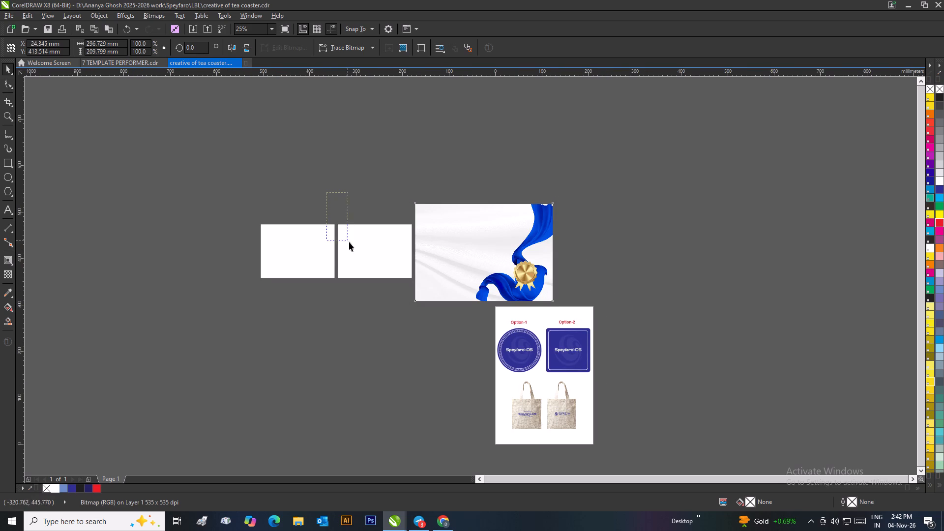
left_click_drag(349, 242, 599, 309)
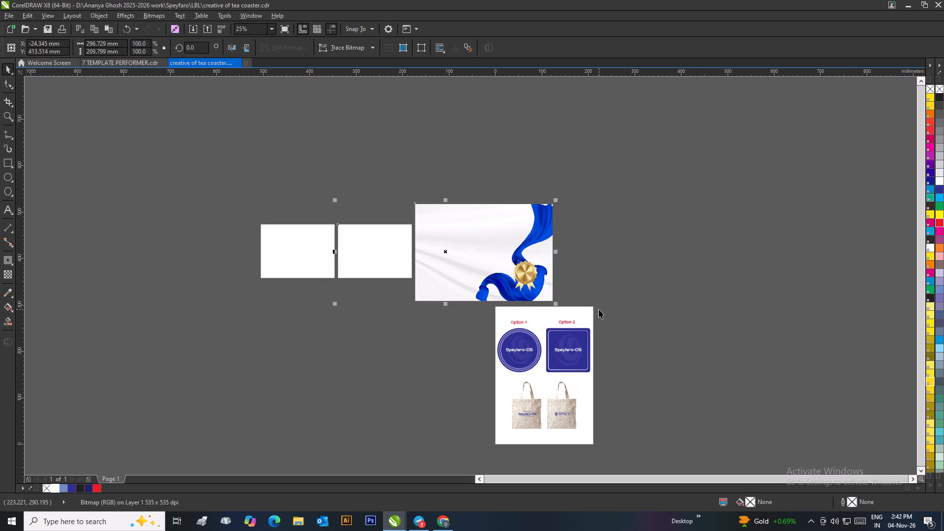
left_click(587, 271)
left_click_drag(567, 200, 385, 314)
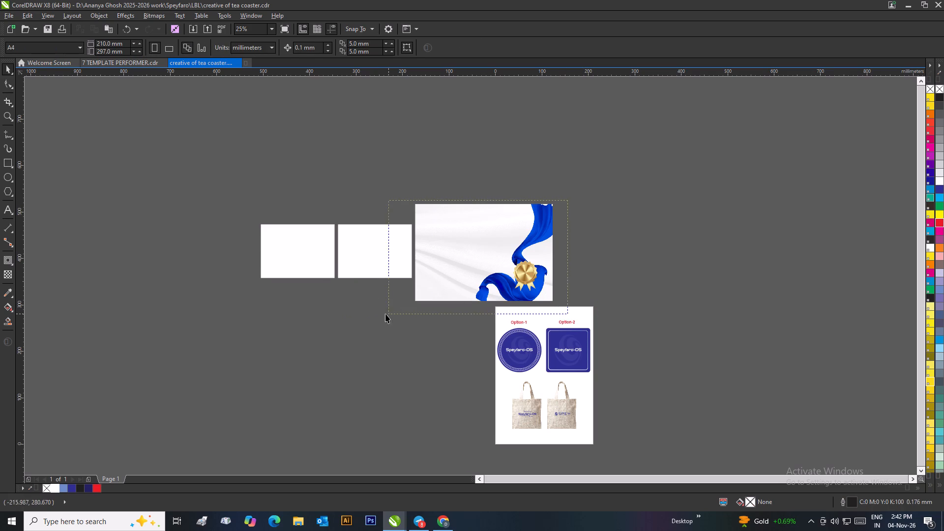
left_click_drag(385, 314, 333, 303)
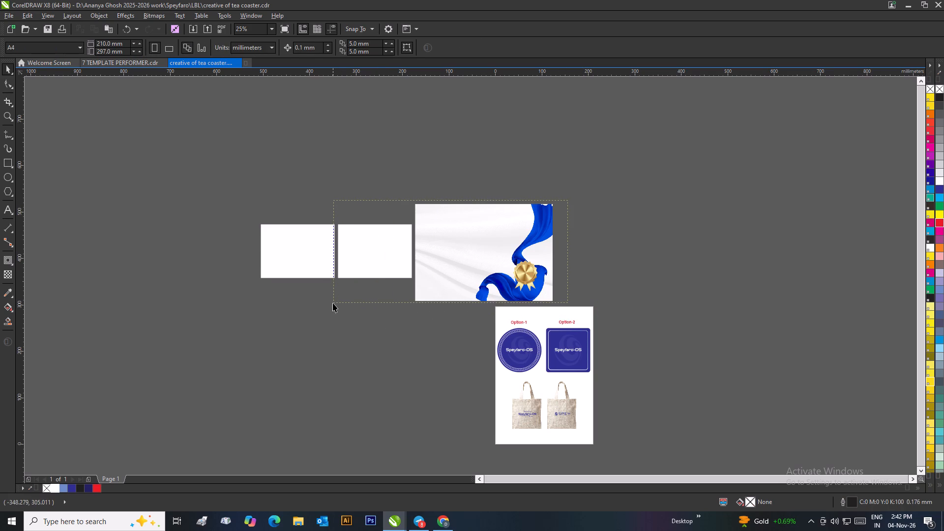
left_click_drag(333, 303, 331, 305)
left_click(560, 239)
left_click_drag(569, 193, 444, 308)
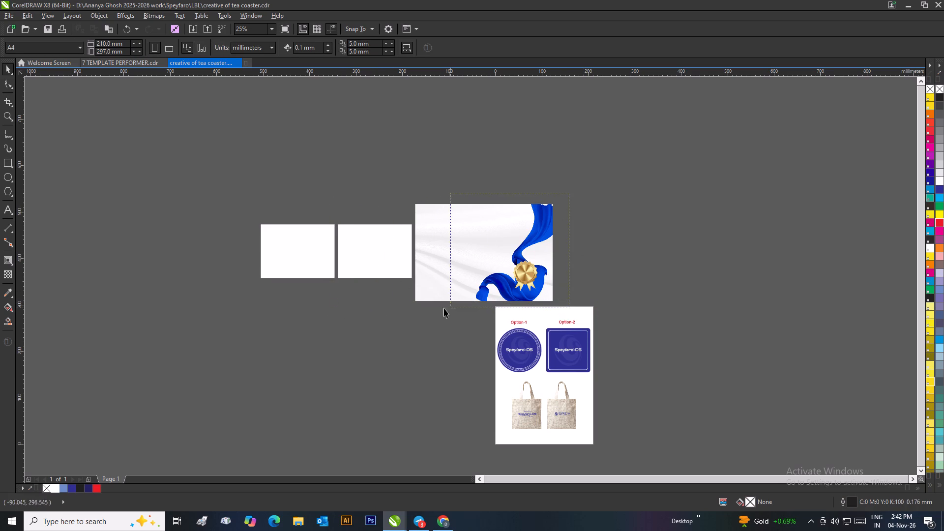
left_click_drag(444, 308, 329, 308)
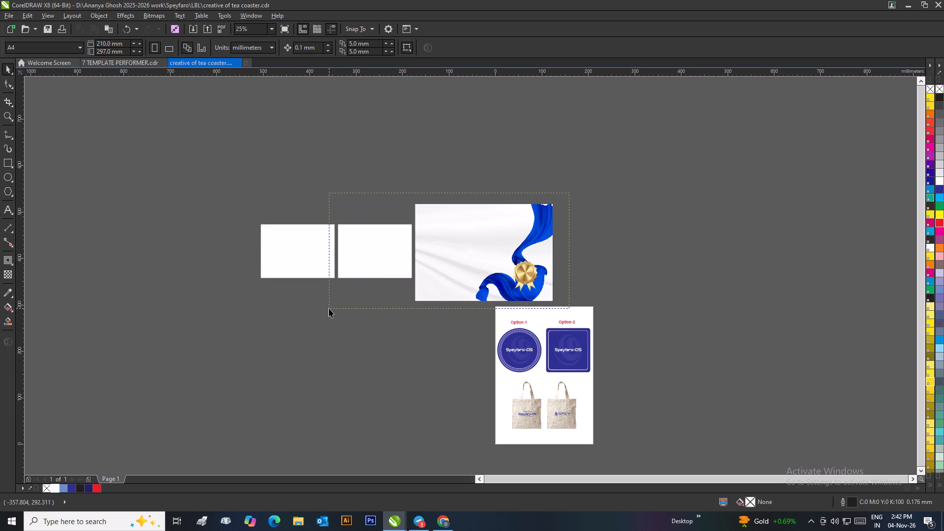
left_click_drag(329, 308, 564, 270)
Select the certificate background together with the adjacent inner white rectangle, leaving the outer rectangle and the page artwork out.
left_click_drag(563, 202, 436, 268)
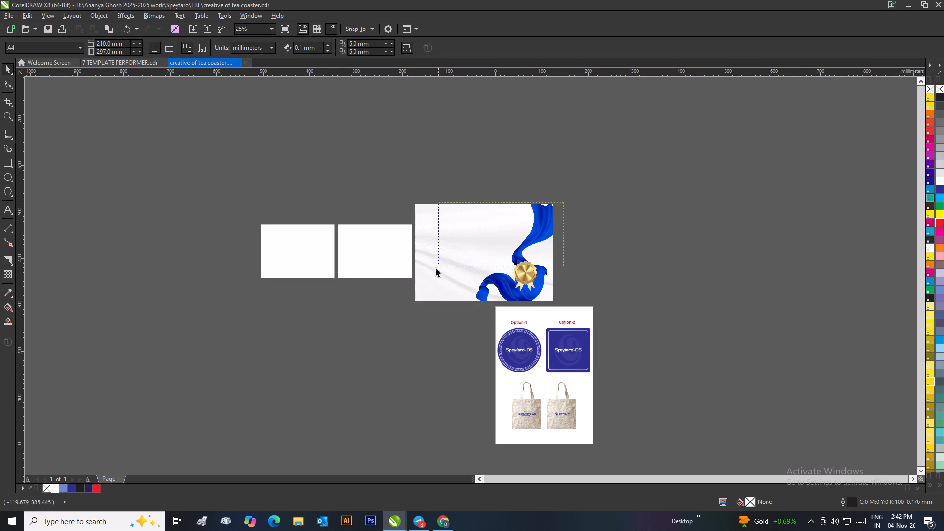
left_click_drag(436, 268, 336, 302)
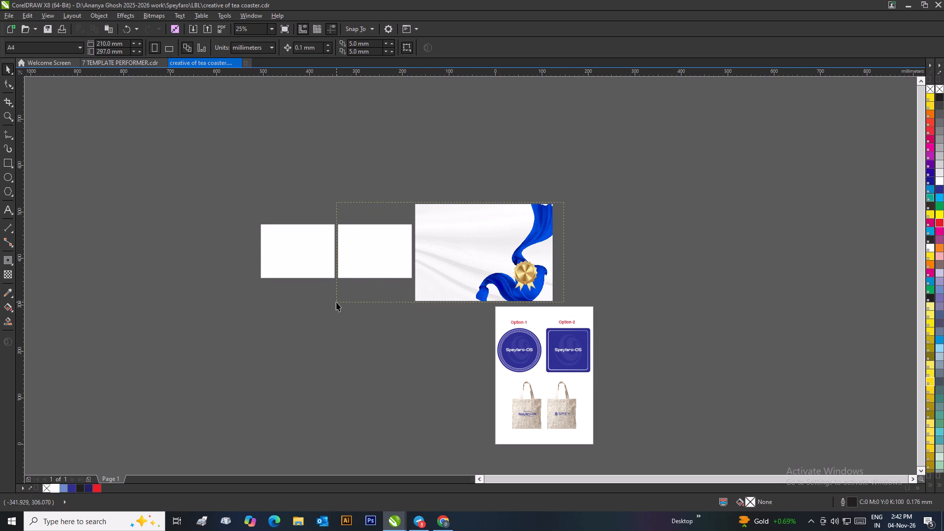
left_click_drag(336, 302, 338, 302)
left_click_drag(338, 302, 338, 302)
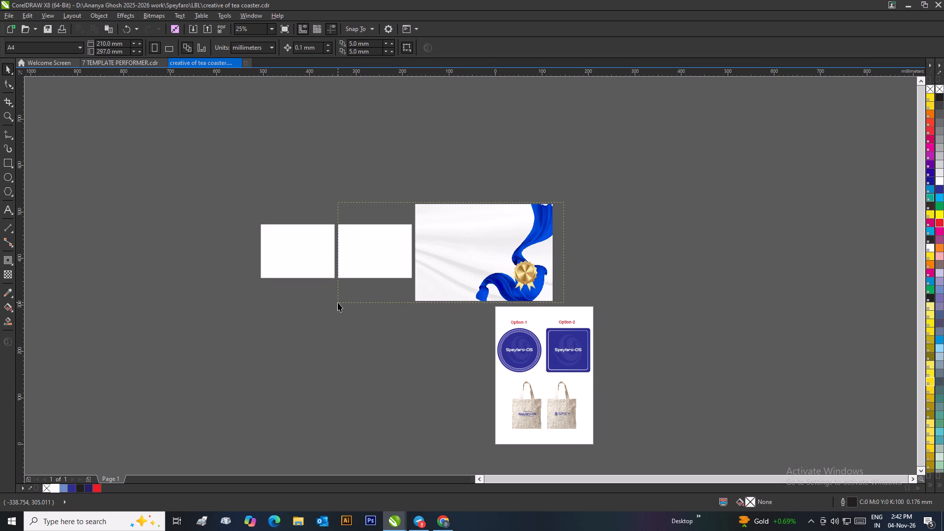
left_click_drag(338, 302, 335, 302)
left_click_drag(335, 302, 338, 302)
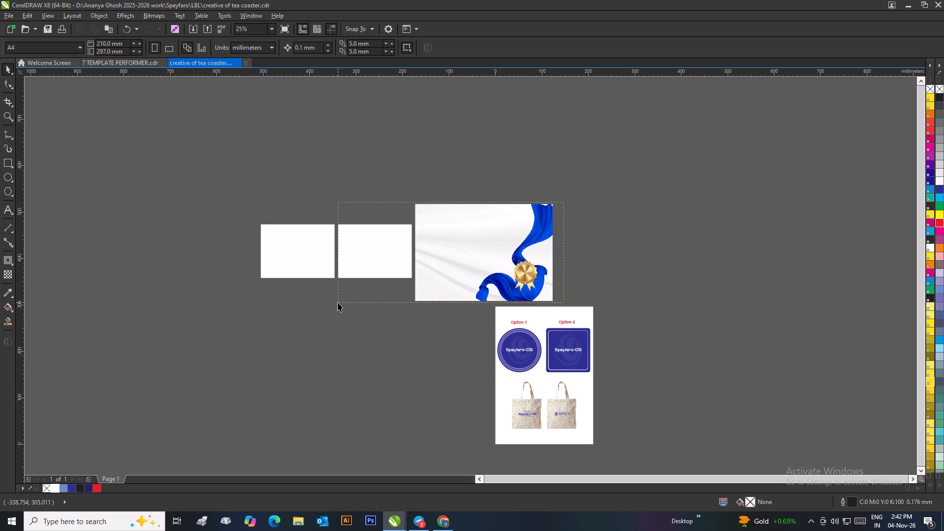
left_click_drag(338, 302, 336, 302)
left_click_drag(336, 302, 334, 303)
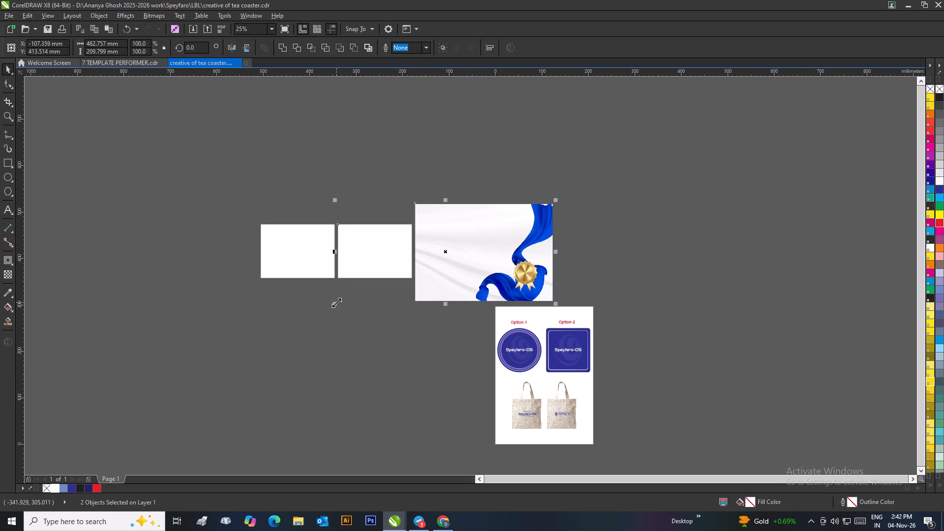
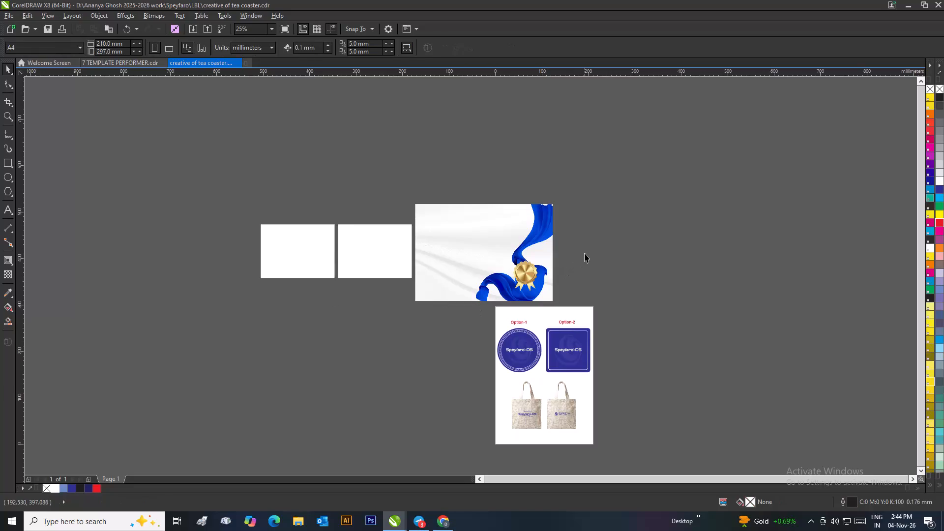
Select both white rectangles with the certificate background and move all three up together, well clear of the page artwork.
left_click_drag(565, 194, 295, 304)
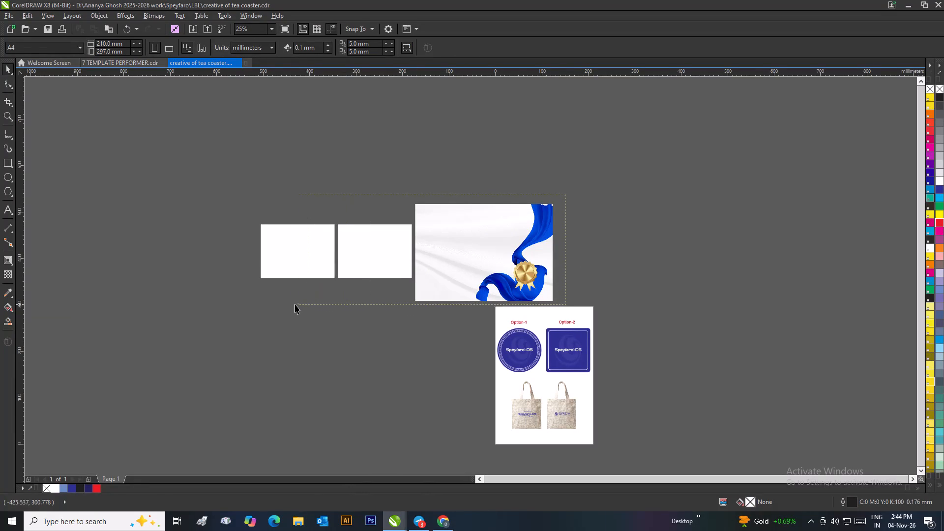
left_click_drag(295, 304, 268, 309)
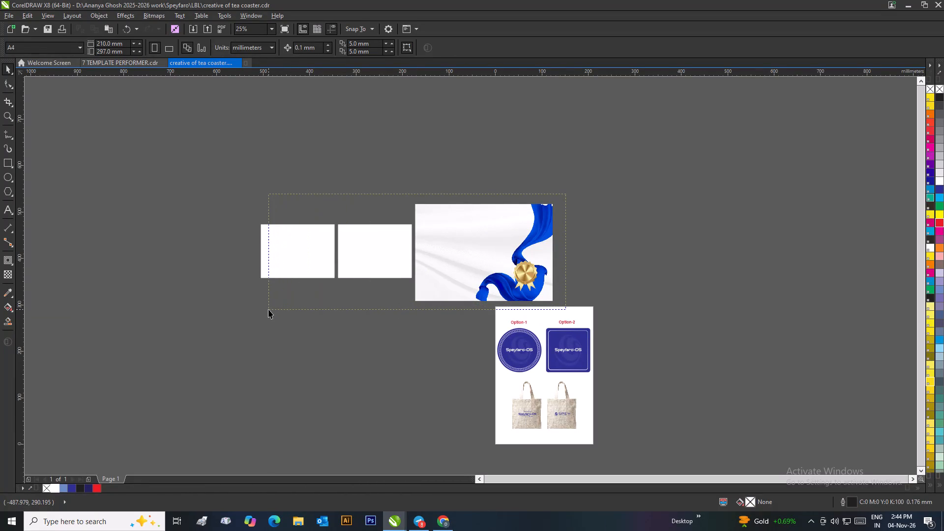
left_click_drag(268, 309, 249, 310)
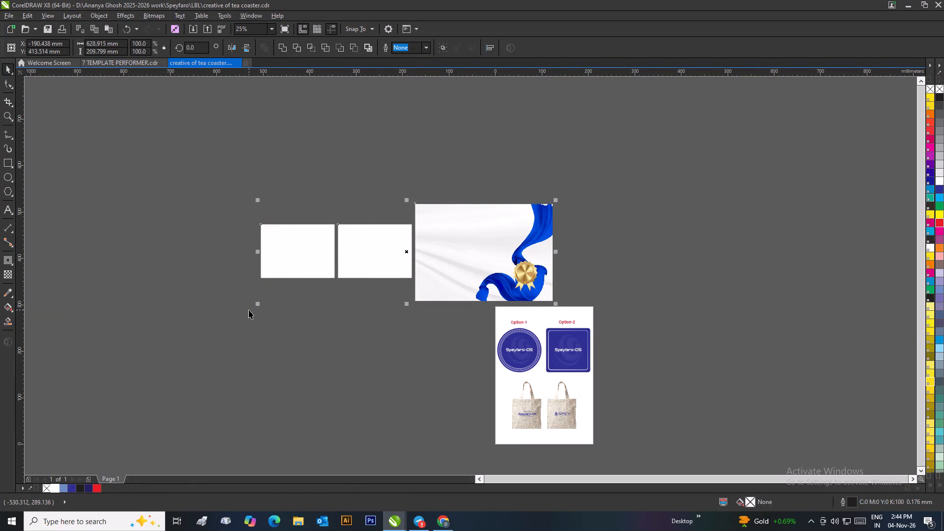
left_click(571, 245)
left_click_drag(562, 196, 291, 311)
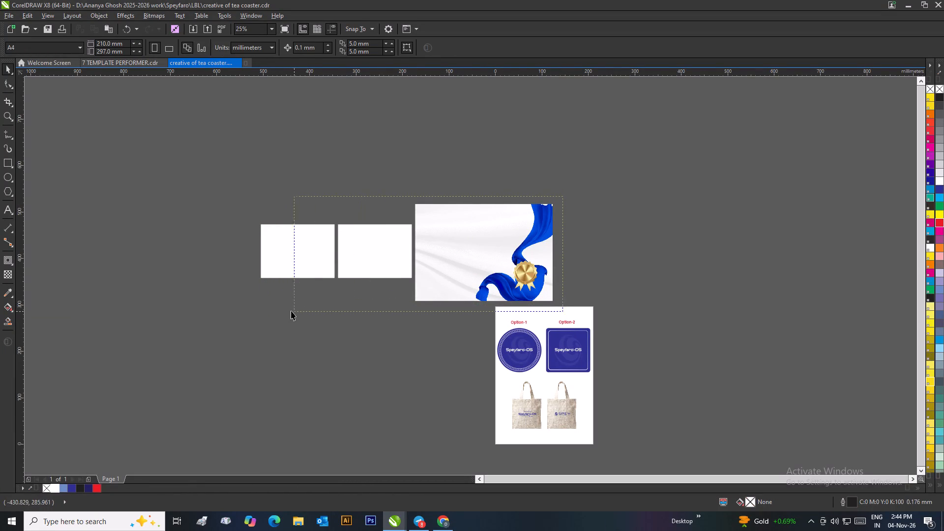
left_click_drag(291, 311, 233, 308)
left_click_drag(435, 263, 442, 205)
left_click(606, 198)
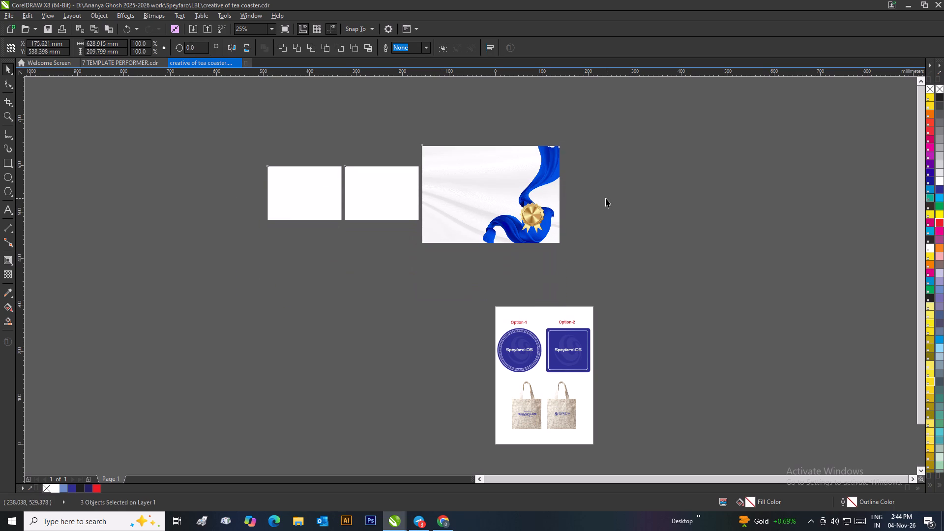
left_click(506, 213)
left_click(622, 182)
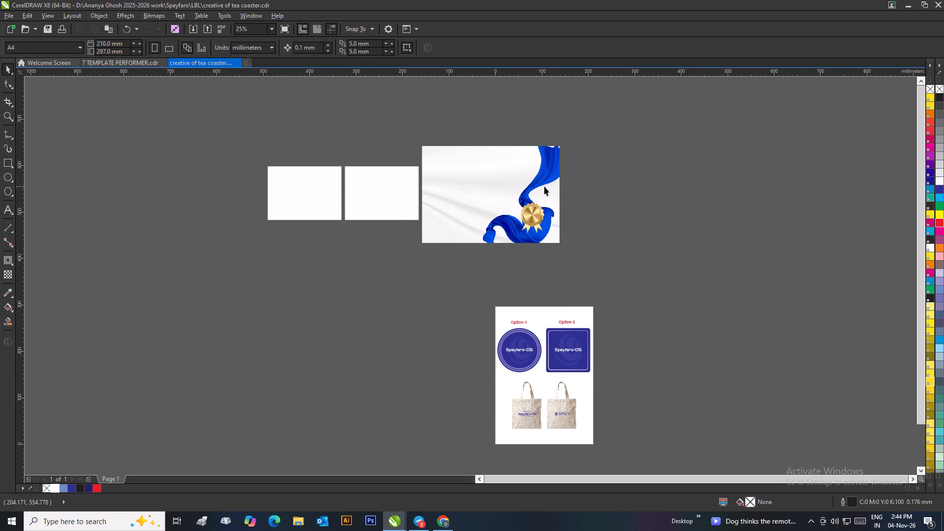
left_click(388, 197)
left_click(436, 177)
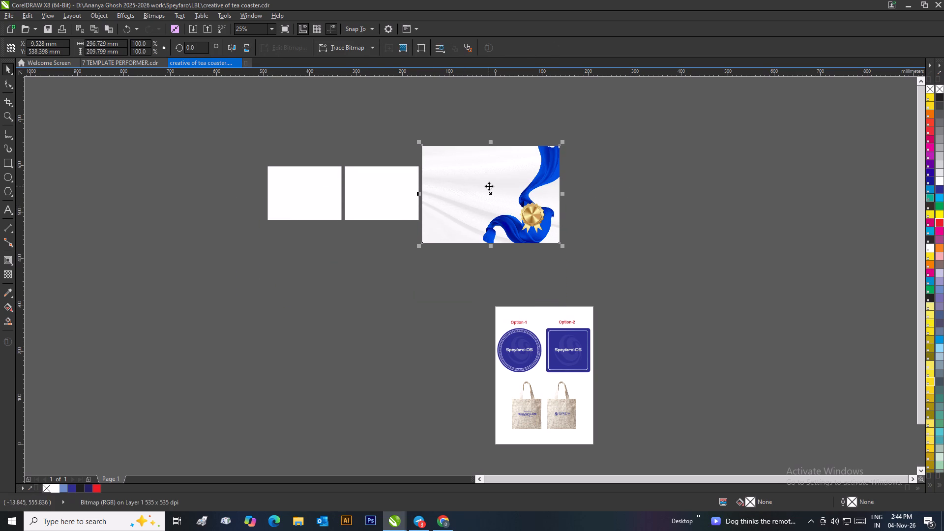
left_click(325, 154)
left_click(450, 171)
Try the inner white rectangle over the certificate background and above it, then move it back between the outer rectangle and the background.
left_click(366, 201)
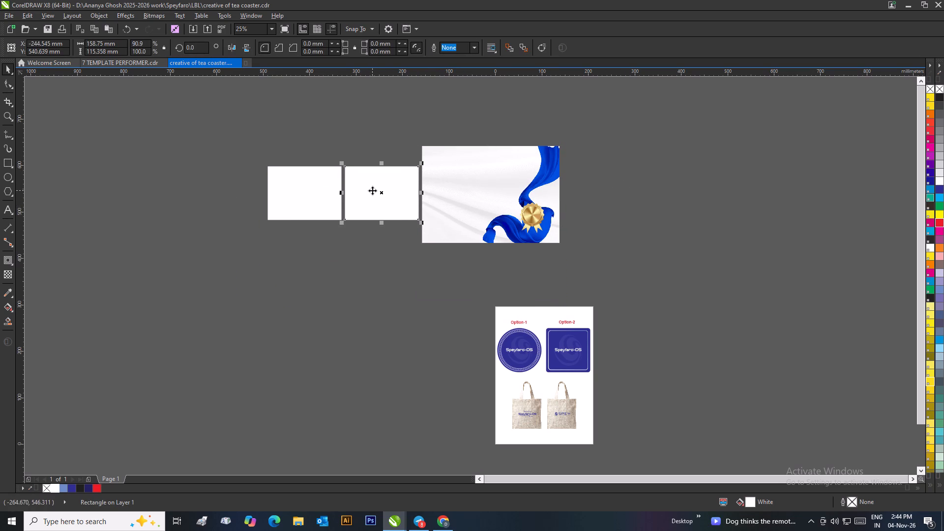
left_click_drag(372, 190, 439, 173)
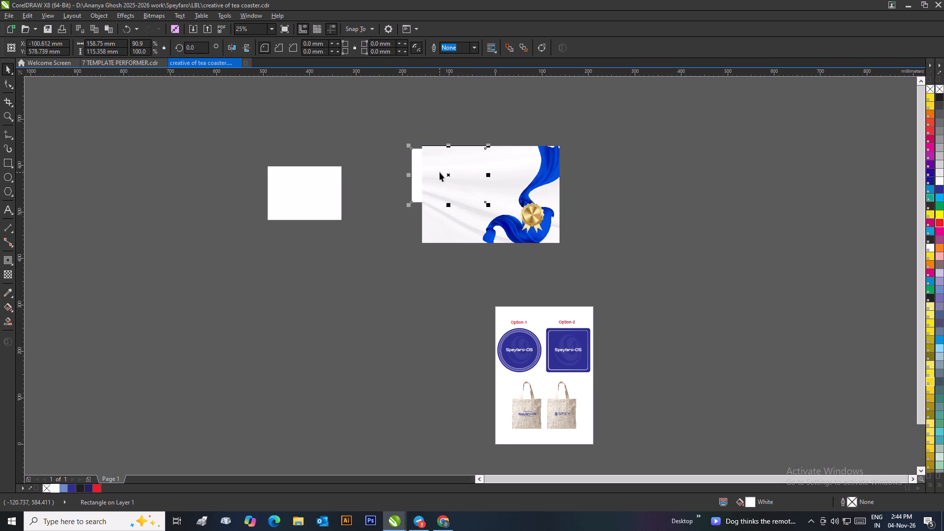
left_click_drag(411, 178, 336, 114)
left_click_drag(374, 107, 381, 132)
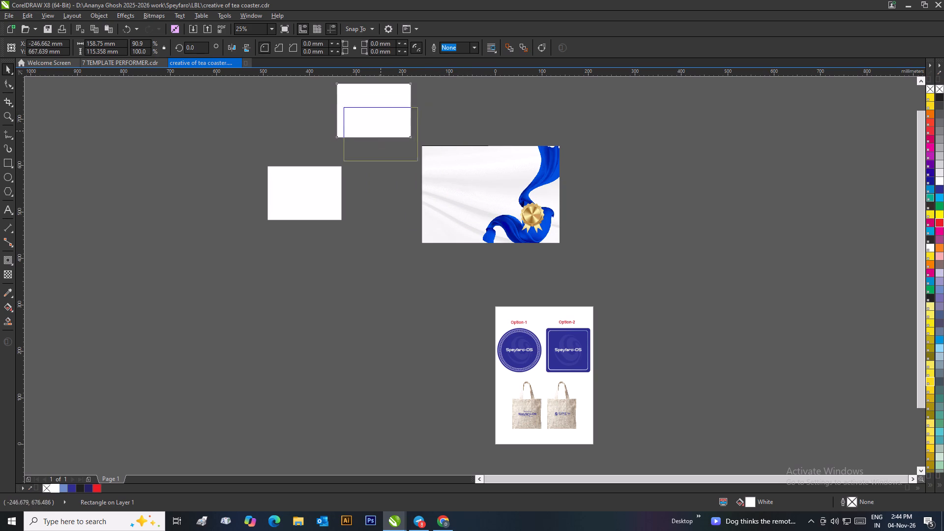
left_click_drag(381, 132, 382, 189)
Align the two white rectangles by their top edges.
left_click_drag(230, 152, 288, 204)
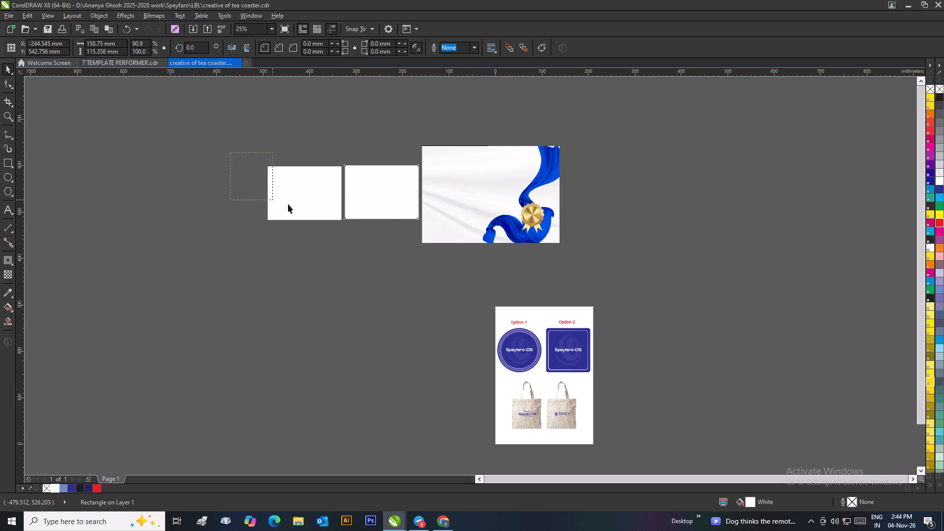
left_click_drag(288, 204, 431, 225)
key("t")
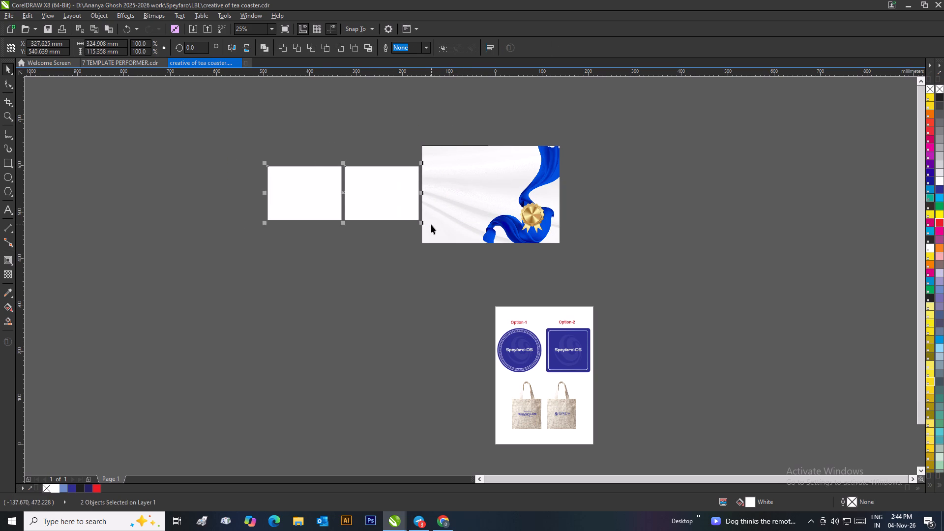
left_click(382, 242)
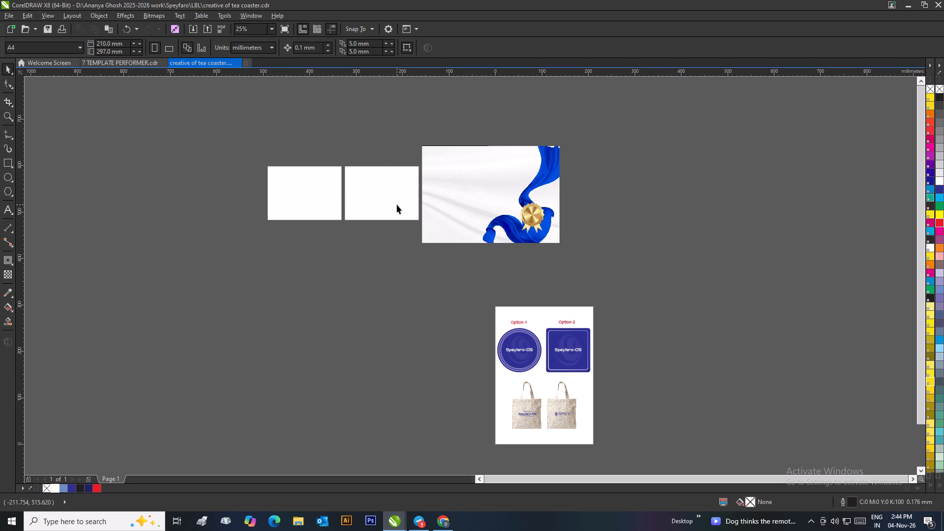
Place a copy of the inner white rectangle on the certificate background and fill it with C100 M100 Y0 K0.
left_click_drag(397, 205, 483, 190)
right_click(483, 190)
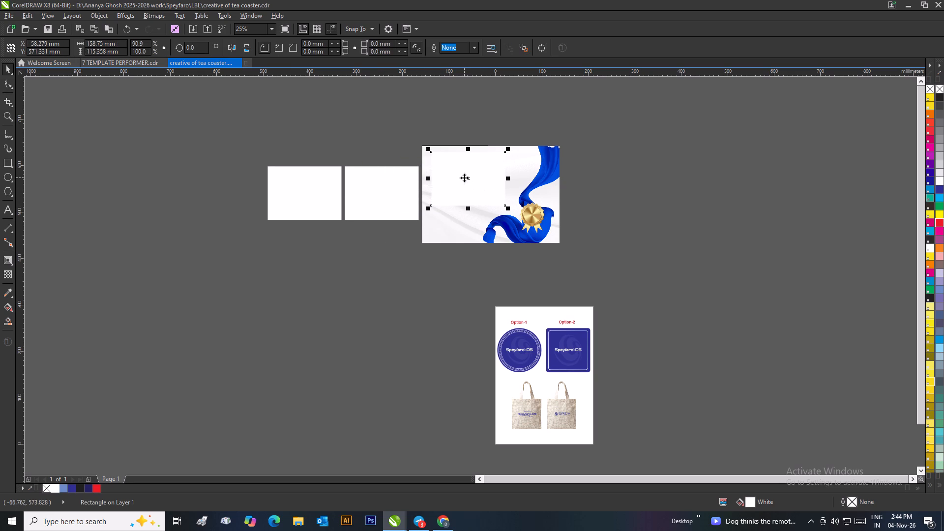
left_click(75, 488)
Sample the bright blue #004BDC from the background's ribbon with the Color Eyedropper and fill the copied rectangle with it.
scroll(460, 162, "up", 1)
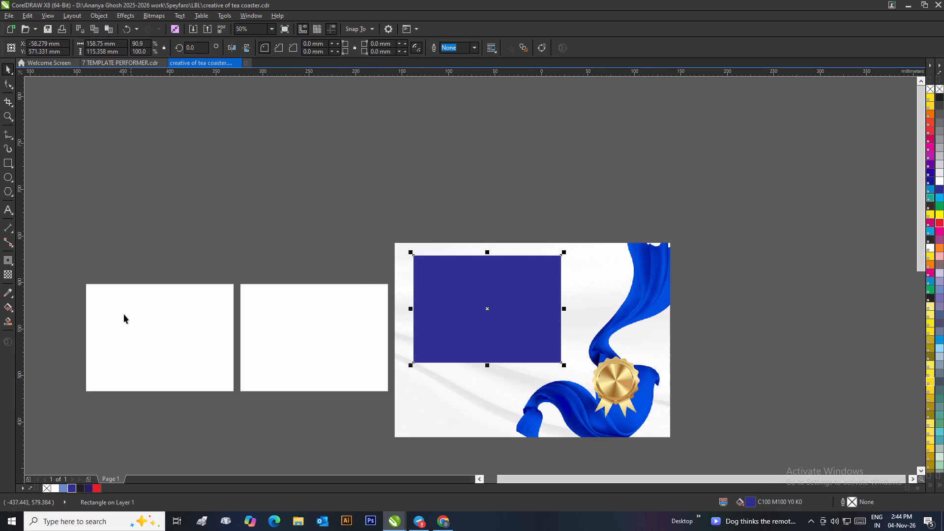
left_click(7, 292)
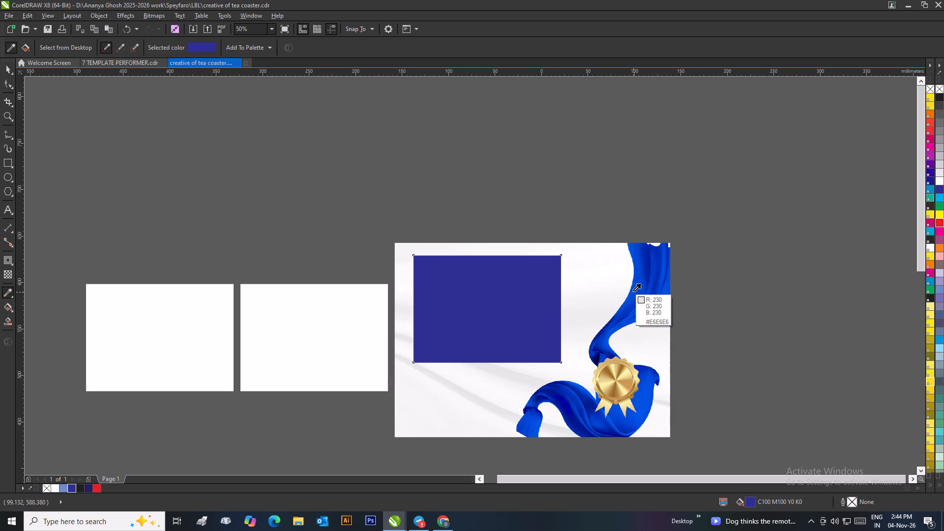
left_click(633, 291)
left_click(542, 296)
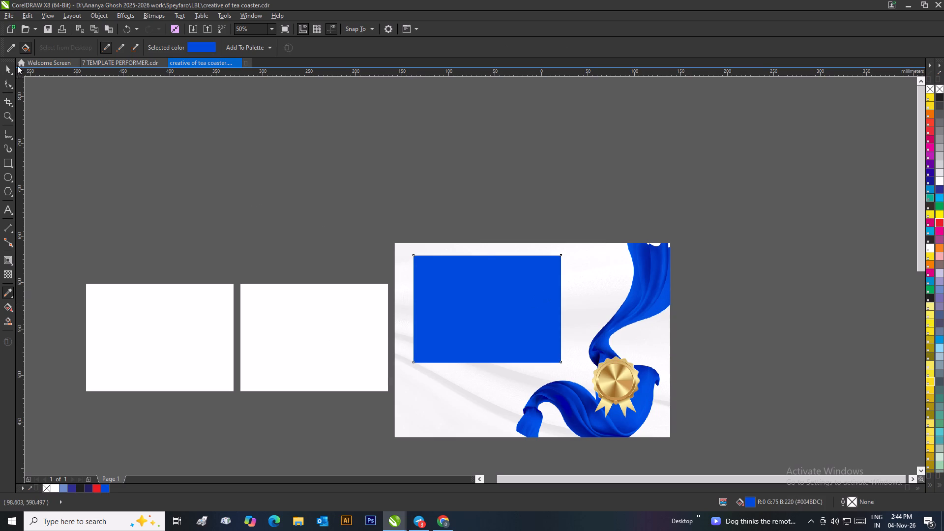
left_click(11, 67)
left_click(211, 123)
Move the blue rectangle off the certificate background to just above the inner white rectangle.
left_click_drag(427, 295, 361, 240)
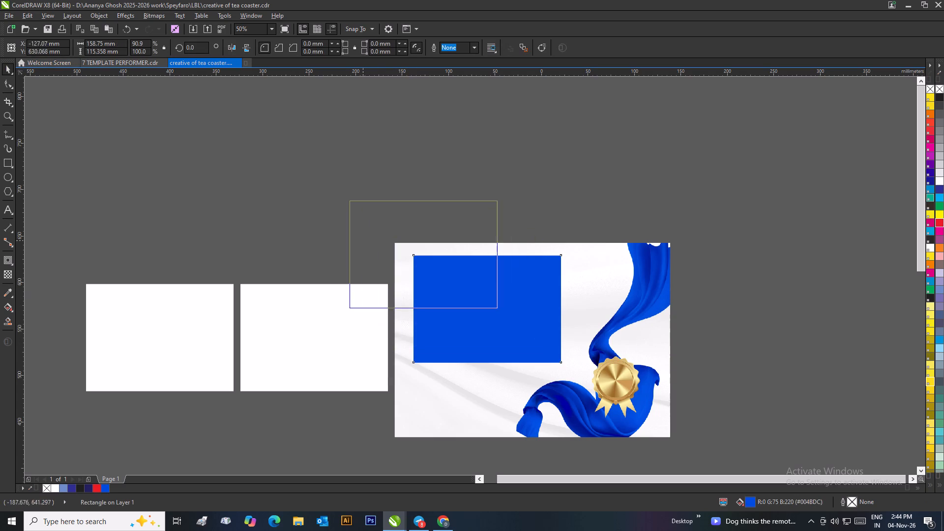
left_click_drag(361, 240, 335, 220)
left_click_drag(393, 248, 359, 245)
left_click_drag(411, 266, 402, 261)
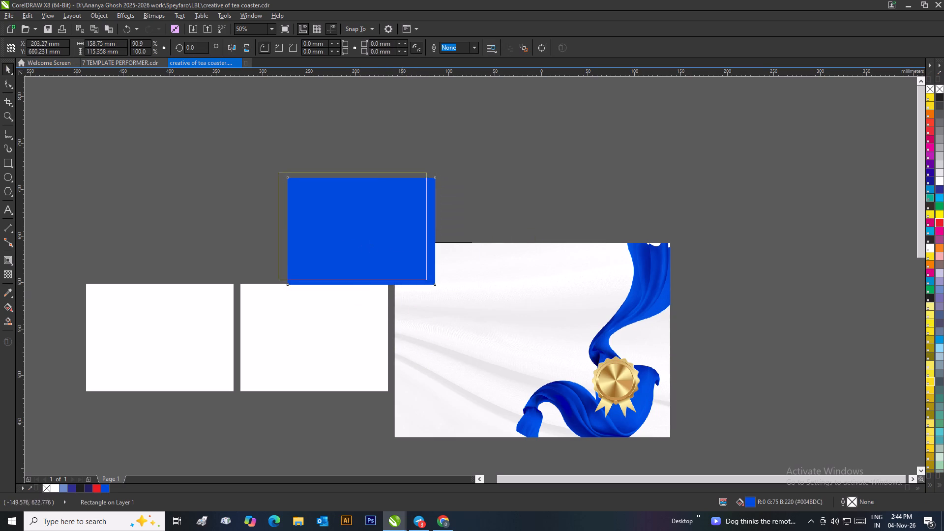
left_click_drag(402, 261, 391, 251)
Place a copy of the blue rectangle on the plain area of the certificate background, keeping the original above the inner white rectangle.
left_click_drag(403, 259, 539, 347)
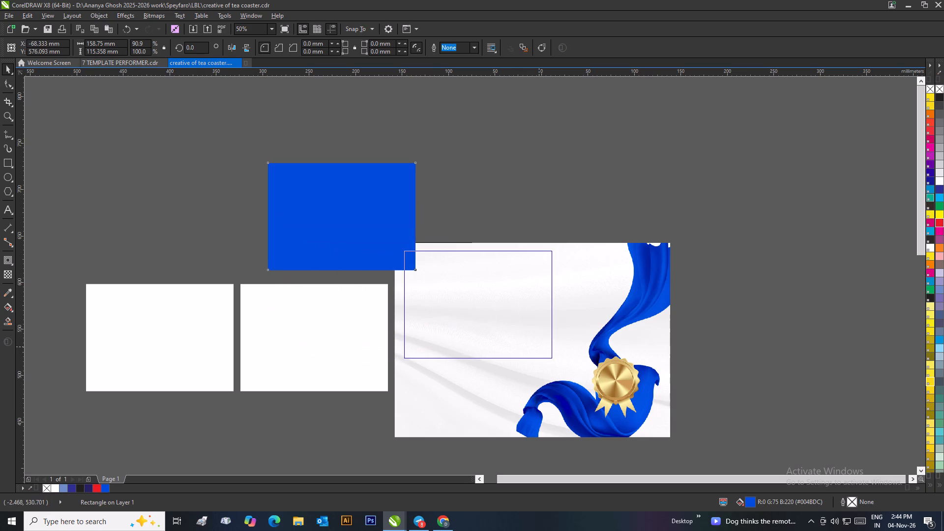
left_click_drag(539, 347, 538, 358)
right_click(538, 358)
left_click(398, 237)
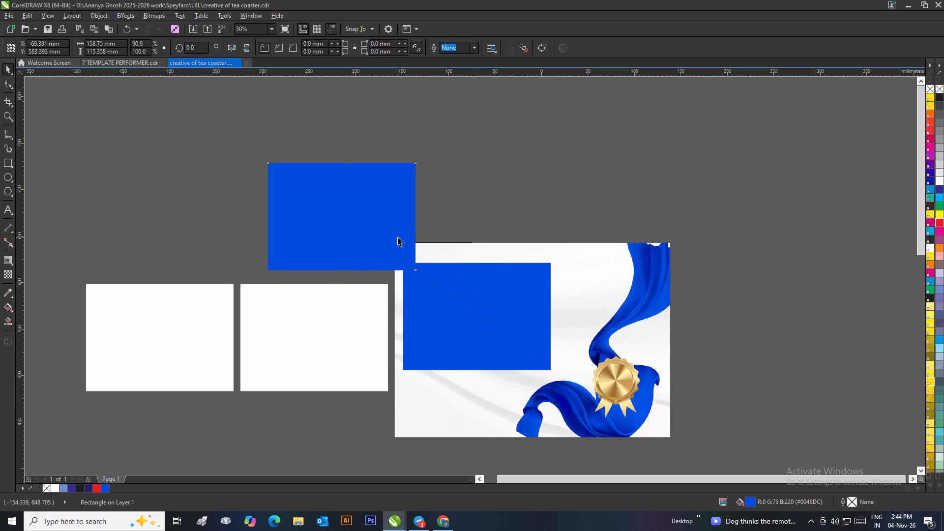
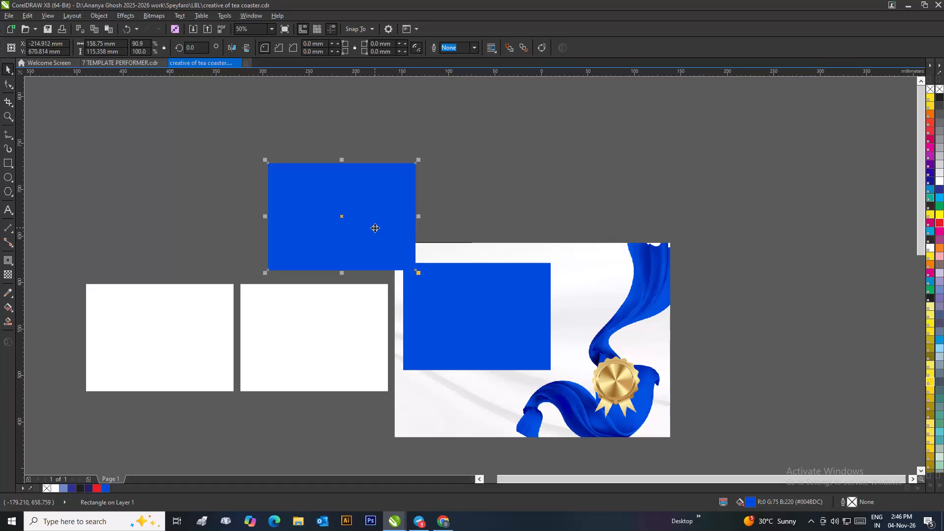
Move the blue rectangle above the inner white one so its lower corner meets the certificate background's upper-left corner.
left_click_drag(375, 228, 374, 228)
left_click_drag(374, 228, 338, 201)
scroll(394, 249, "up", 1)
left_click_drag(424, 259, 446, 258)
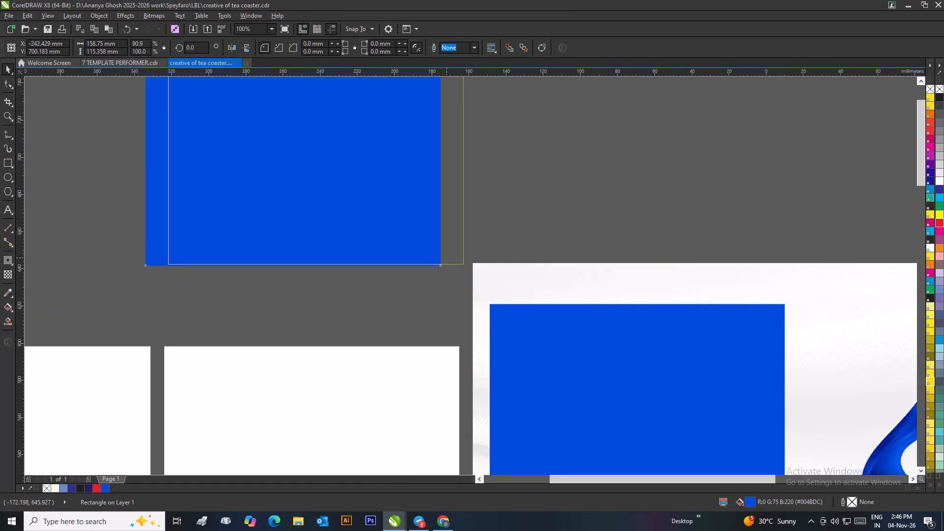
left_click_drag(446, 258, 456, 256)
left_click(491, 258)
Move the blue rectangle on the certificate background into its upper-left corner and align it to the background's top and left edges.
scroll(482, 278, "up", 1)
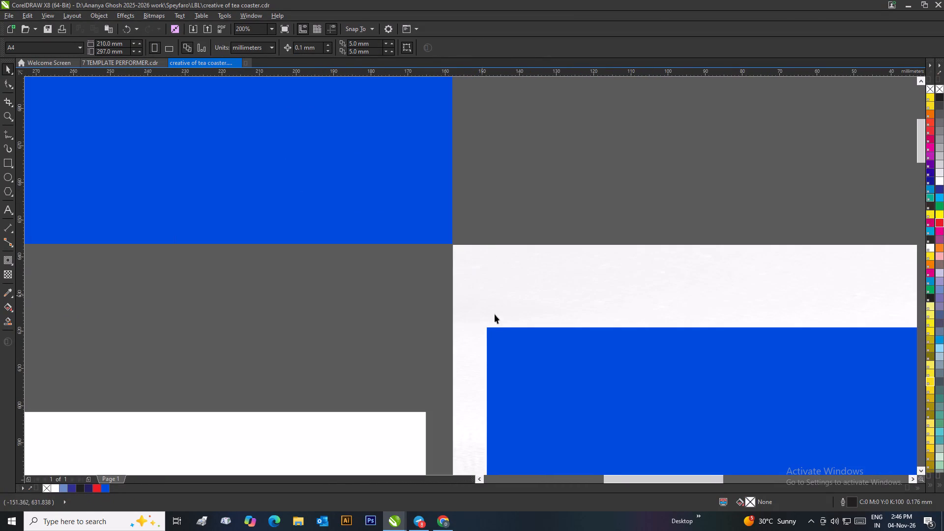
left_click_drag(508, 341, 474, 259)
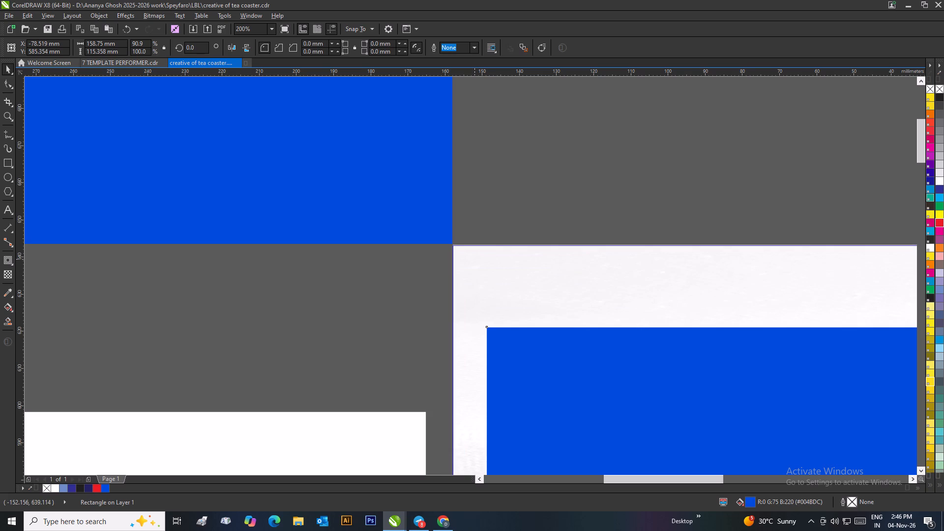
left_click_drag(474, 259, 474, 258)
scroll(475, 258, "down", 2)
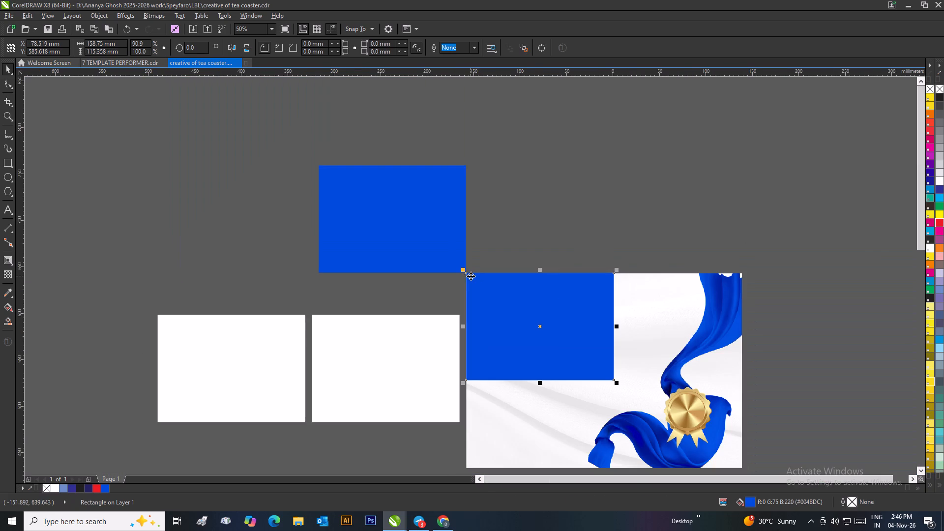
left_click(613, 248)
left_click(604, 288)
left_click(633, 306, "shift")
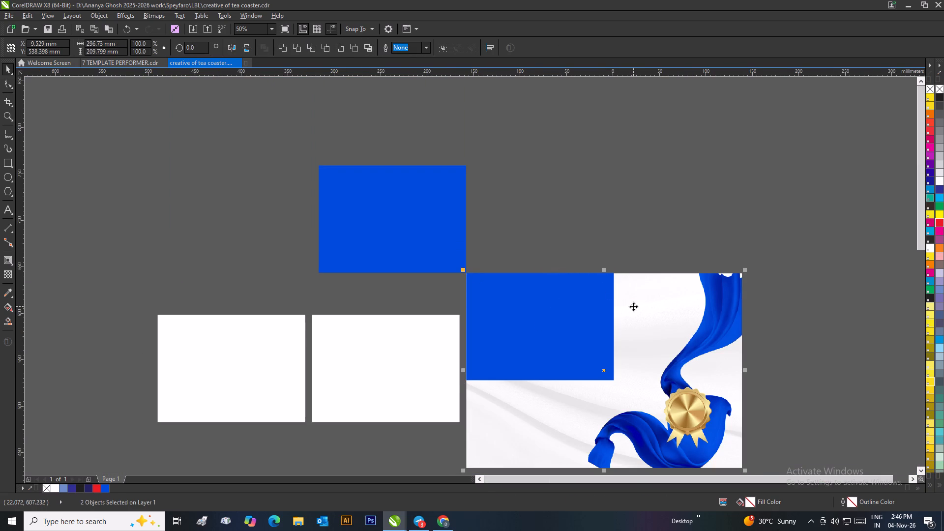
type("TL")
left_click(637, 259)
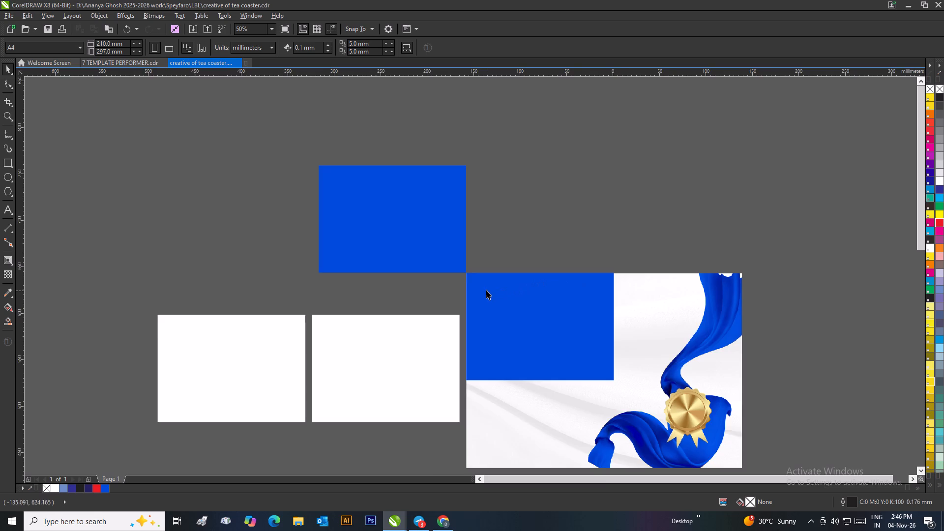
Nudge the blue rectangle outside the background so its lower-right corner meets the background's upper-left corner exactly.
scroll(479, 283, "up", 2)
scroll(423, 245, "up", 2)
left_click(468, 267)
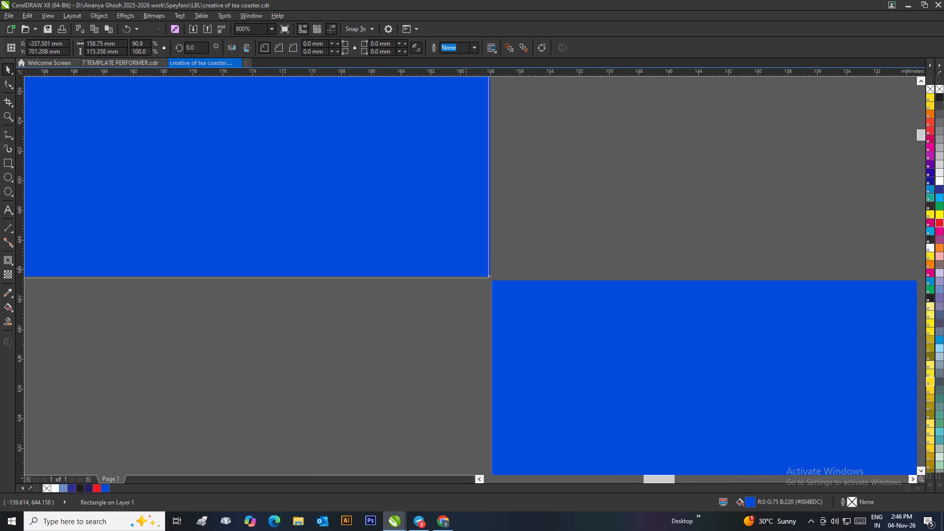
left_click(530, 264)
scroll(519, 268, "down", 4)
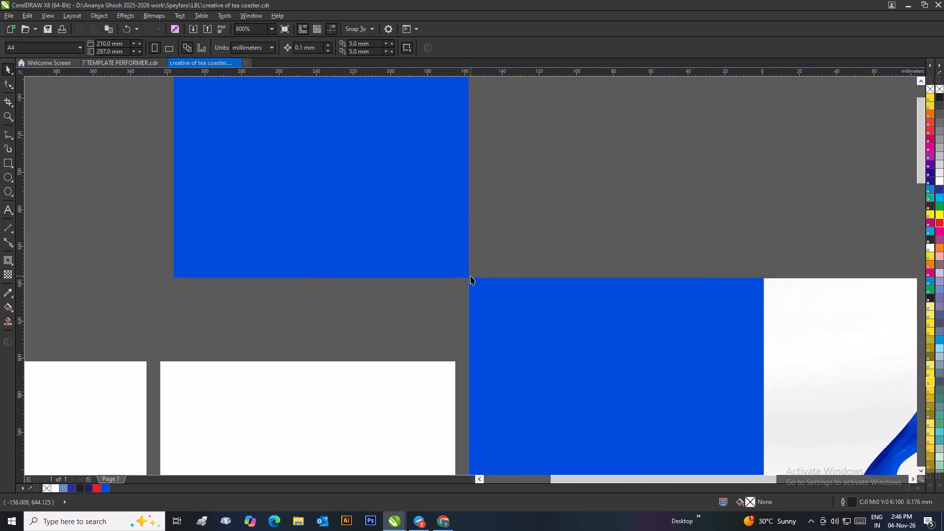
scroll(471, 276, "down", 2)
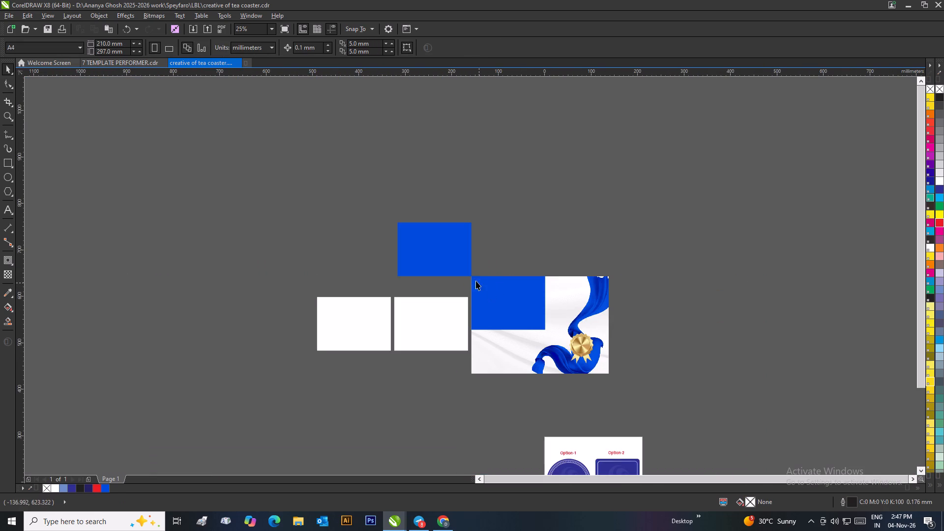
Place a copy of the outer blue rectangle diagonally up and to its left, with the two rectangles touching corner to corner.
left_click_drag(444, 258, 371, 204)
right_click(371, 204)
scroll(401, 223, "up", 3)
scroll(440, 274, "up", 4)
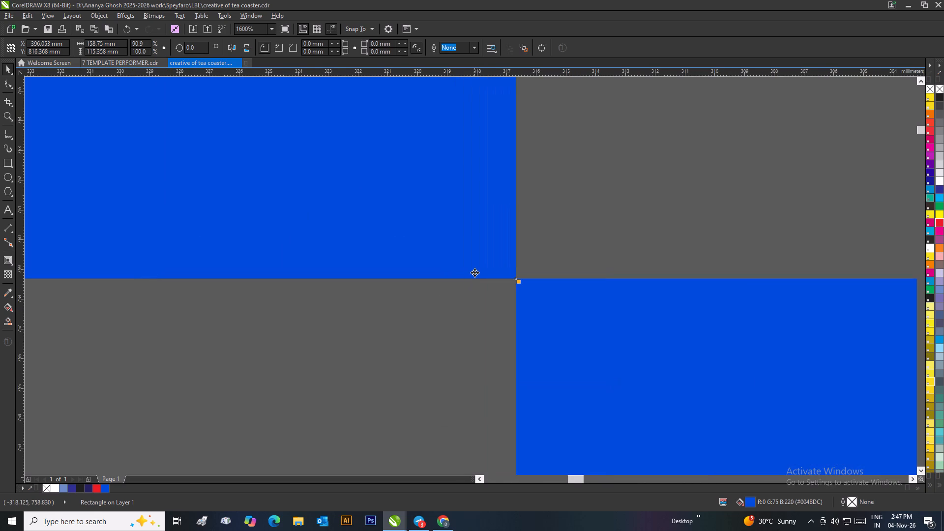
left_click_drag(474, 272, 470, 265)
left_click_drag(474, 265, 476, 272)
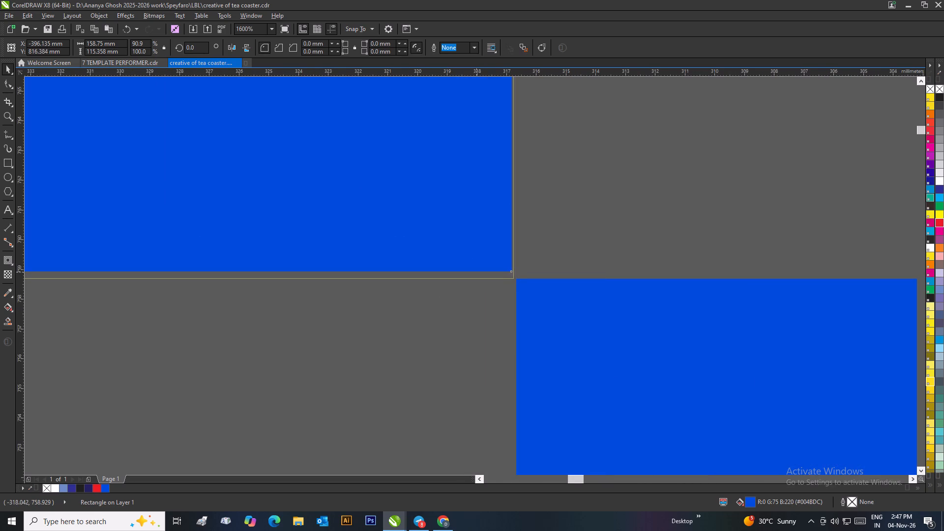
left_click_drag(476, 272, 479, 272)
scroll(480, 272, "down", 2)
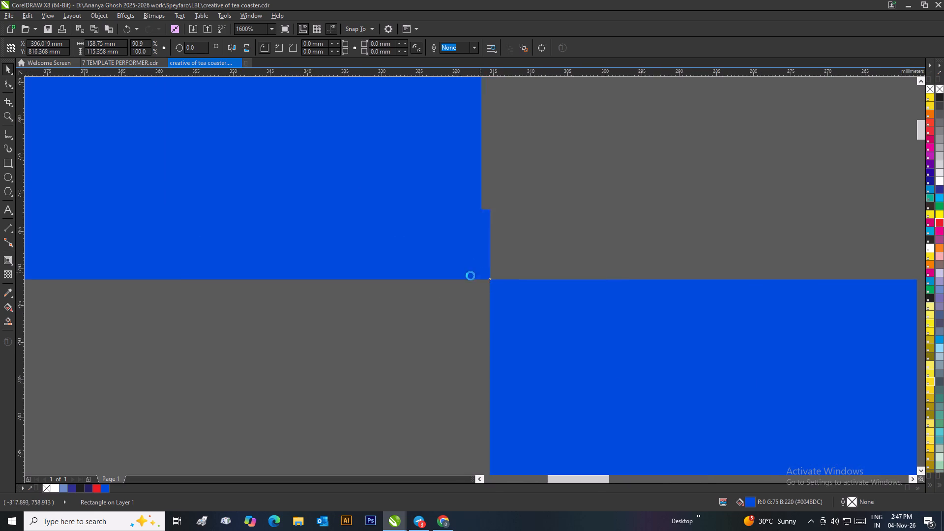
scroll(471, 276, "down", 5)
Delete the two blue rectangles lying outside the certificate background.
left_click(492, 263)
left_click_drag(528, 239, 524, 290)
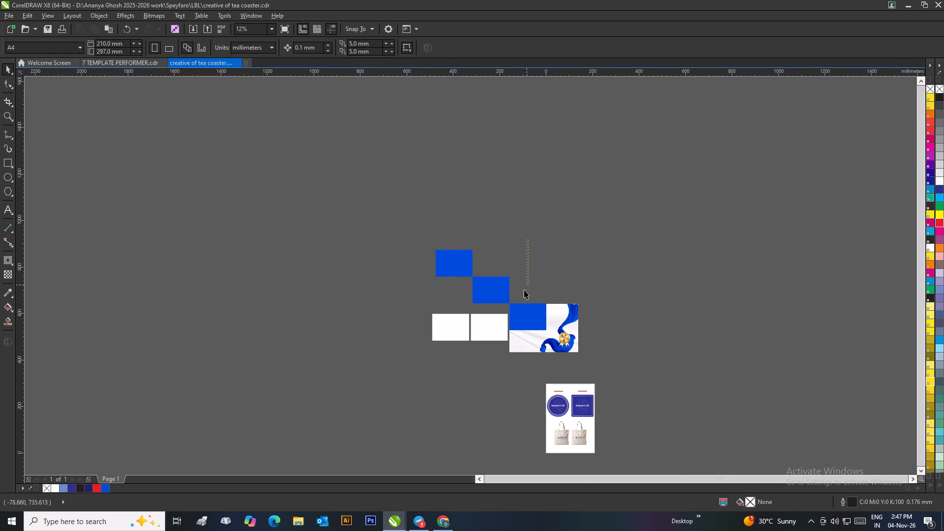
left_click_drag(524, 290, 414, 306)
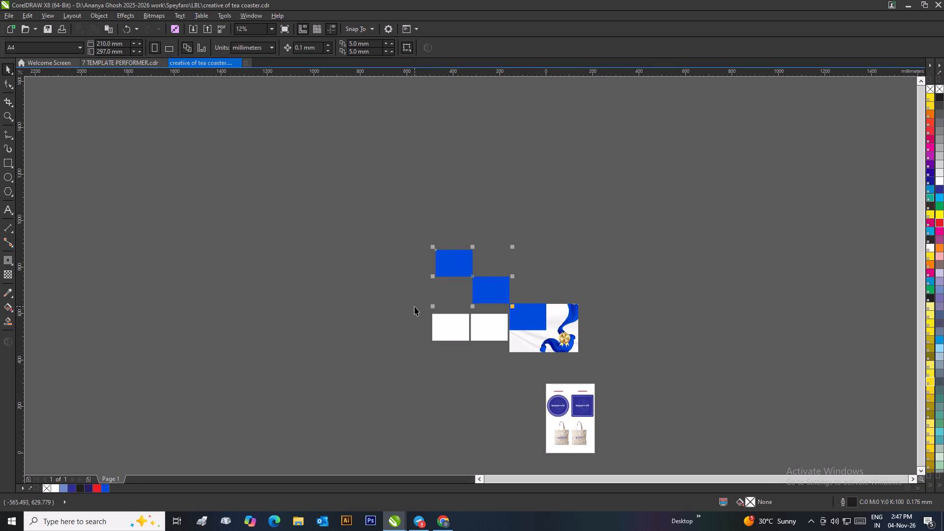
key("Delete")
Enlarge the remaining blue rectangle to about 175 by 134 mm and align it to the background's top and left edges.
scroll(560, 318, "up", 2)
left_click(381, 280)
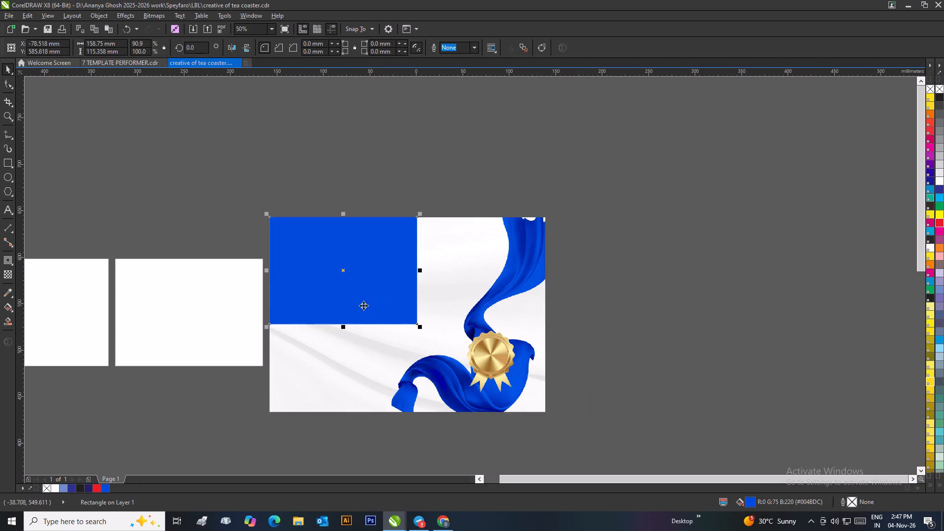
left_click(8, 272)
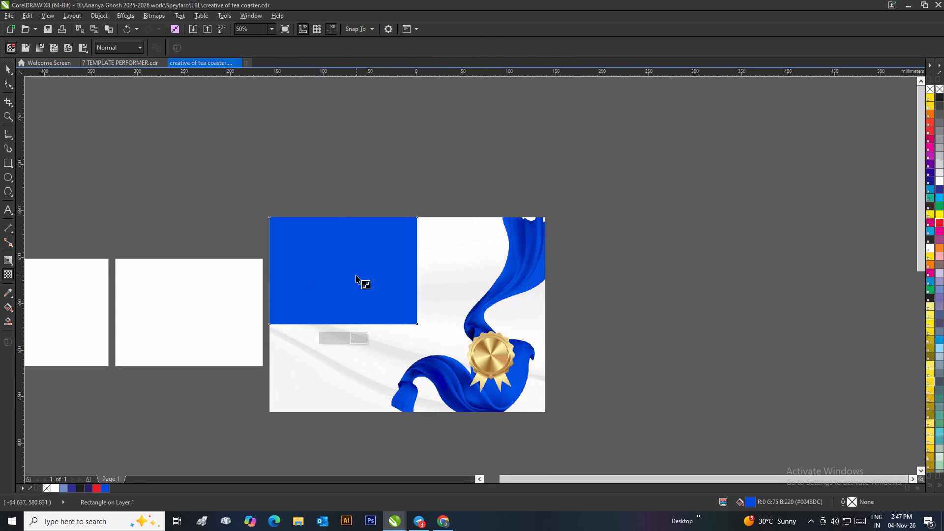
left_click(4, 65)
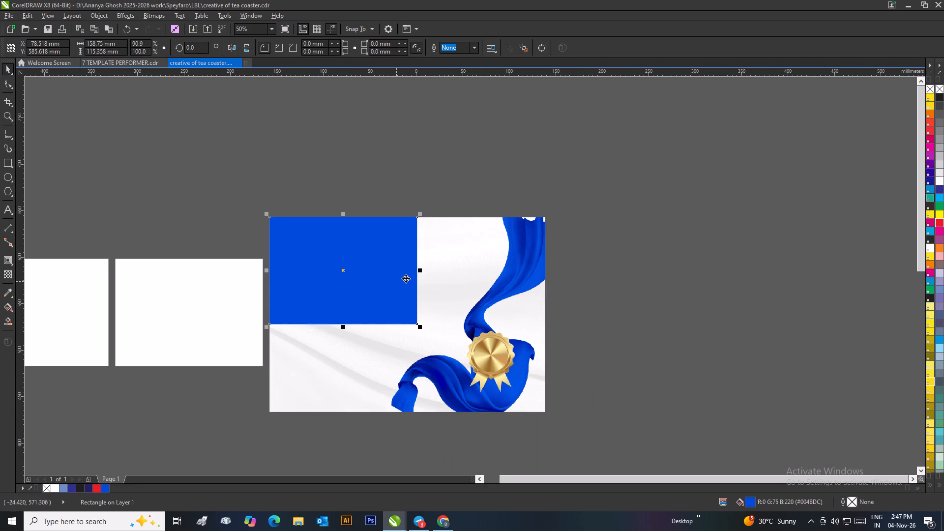
left_click_drag(420, 270, 435, 273)
left_click_drag(350, 327, 351, 337)
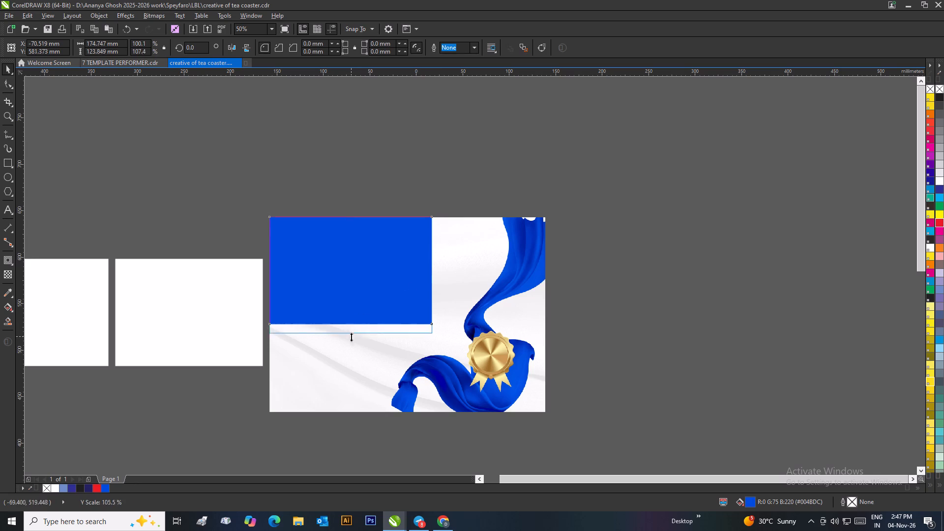
left_click_drag(351, 337, 353, 345)
left_click(445, 236, "shift")
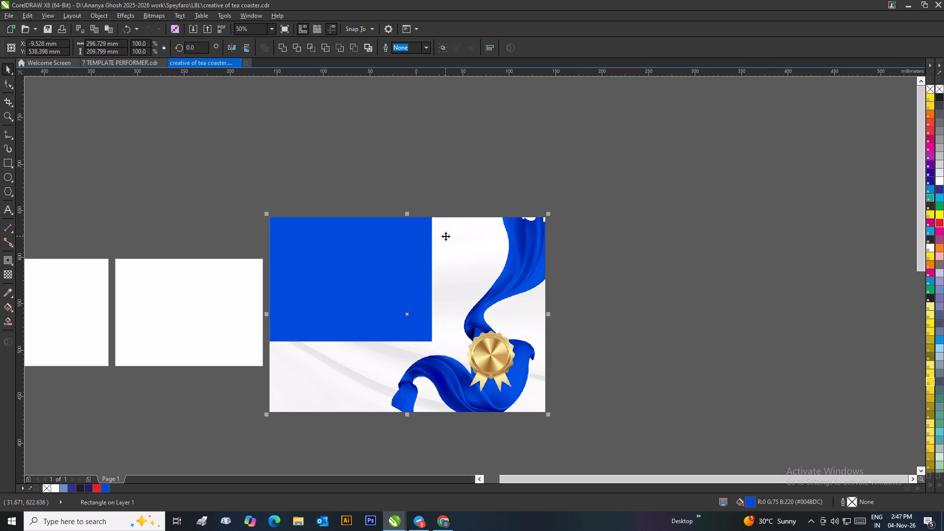
key("t")
key("l")
left_click(573, 262)
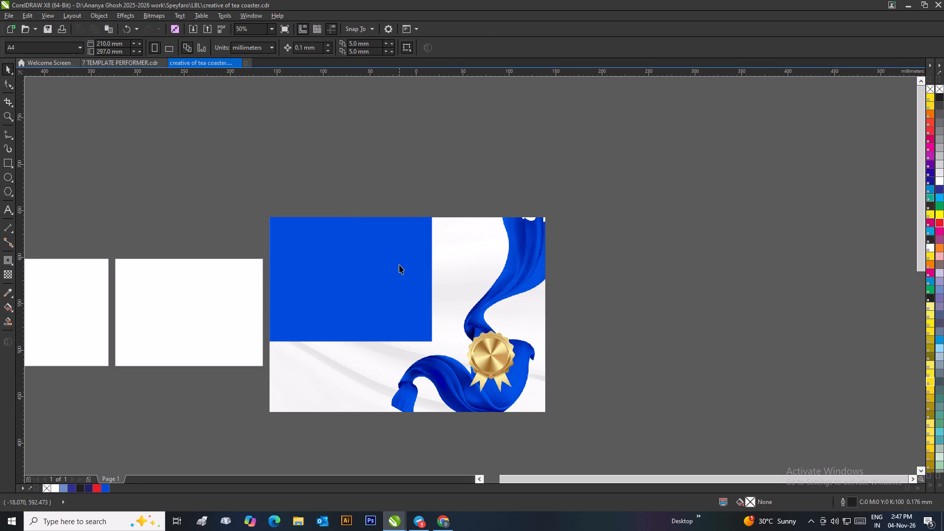
Apply a linear transparency to the blue rectangle, fading it from solid near its top edge to transparent at its bottom edge.
left_click(399, 265)
left_click(3, 276)
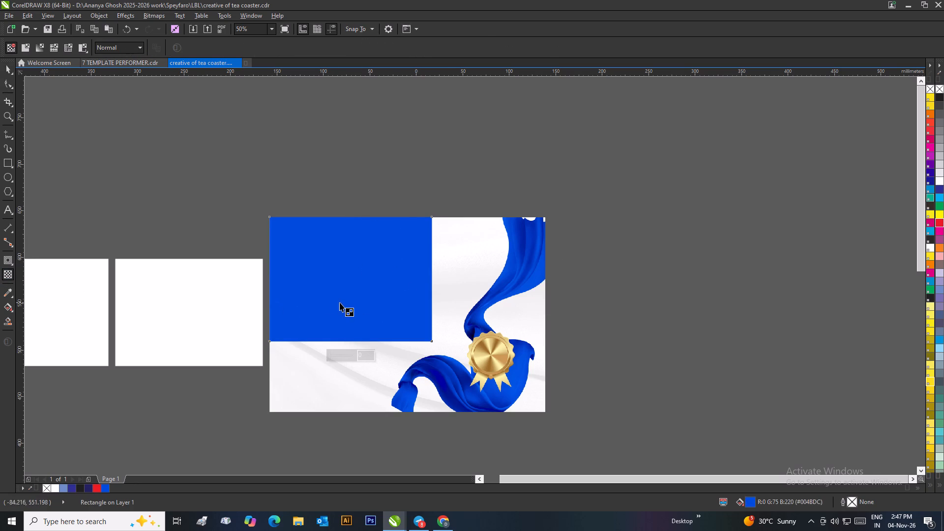
left_click_drag(340, 297, 342, 339, "ctrl")
left_click_drag(340, 296, 338, 267, "ctrl")
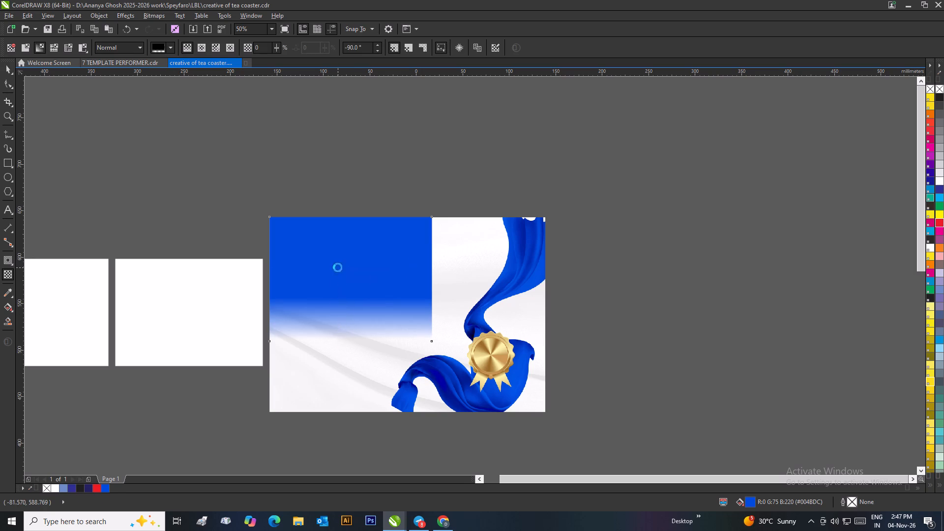
left_click_drag(340, 266, 339, 234, "ctrl")
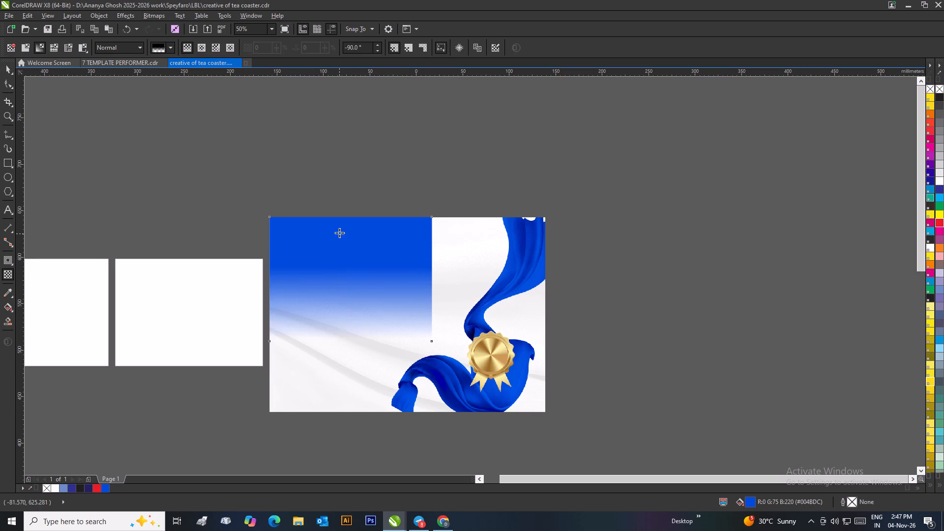
left_click_drag(339, 233, 339, 225, "ctrl")
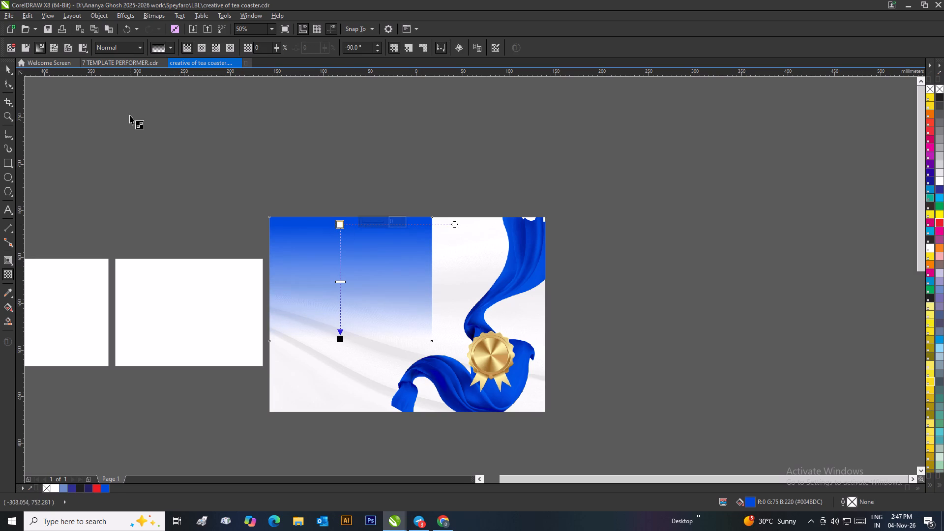
left_click(6, 68)
left_click(209, 173)
Convert the faded blue rectangle to a 300 dpi bitmap in RGB Color (24-bit) mode.
left_click(346, 281)
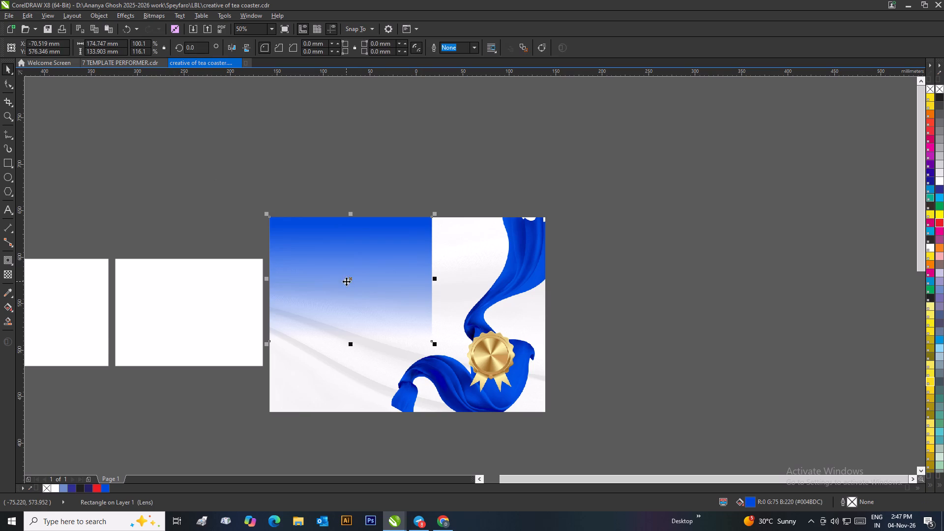
left_click(12, 272)
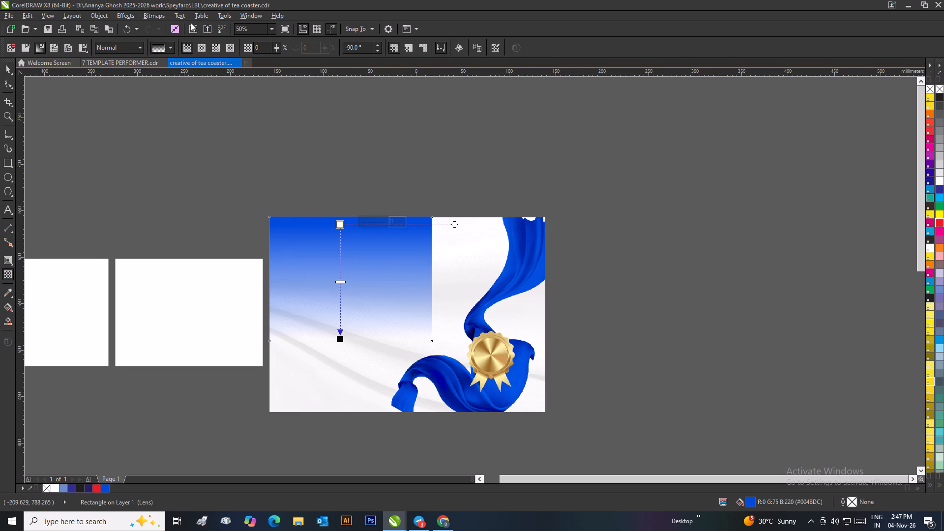
left_click(156, 15)
left_click(172, 25)
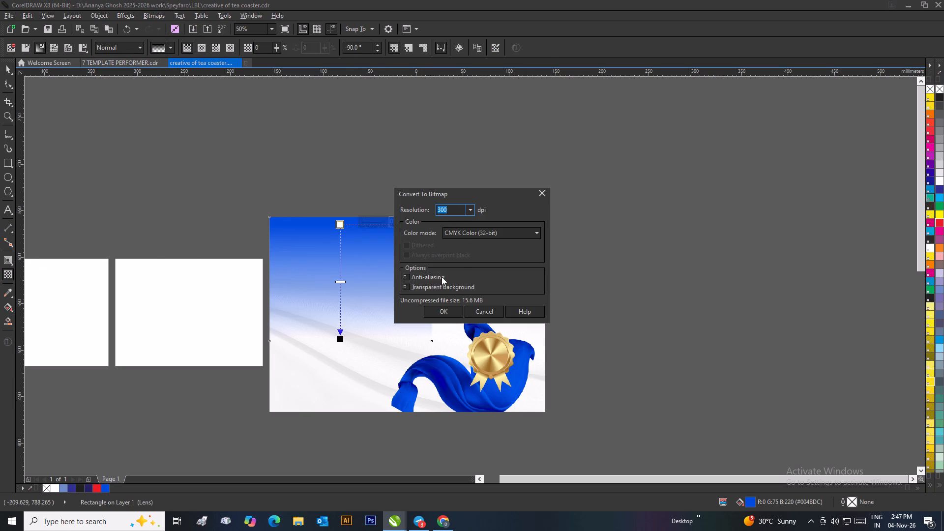
left_click(460, 235)
left_click(453, 271)
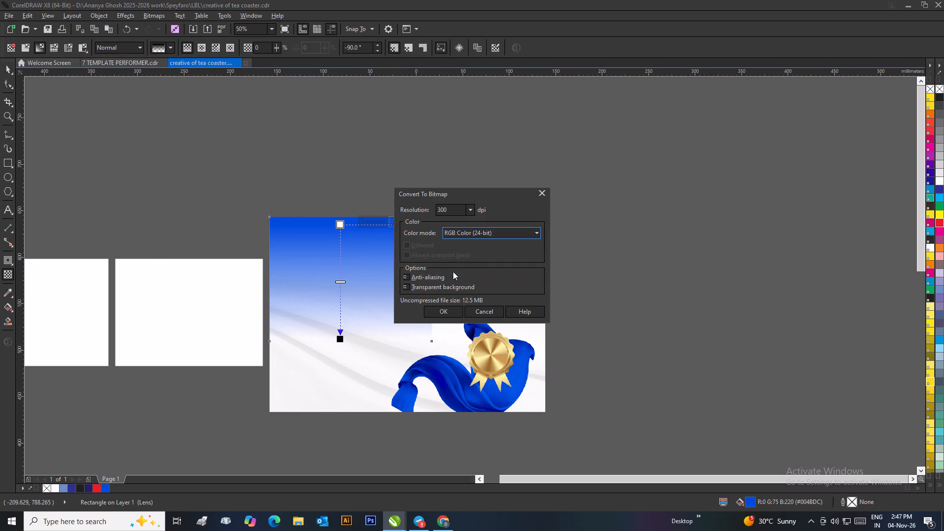
left_click(441, 309)
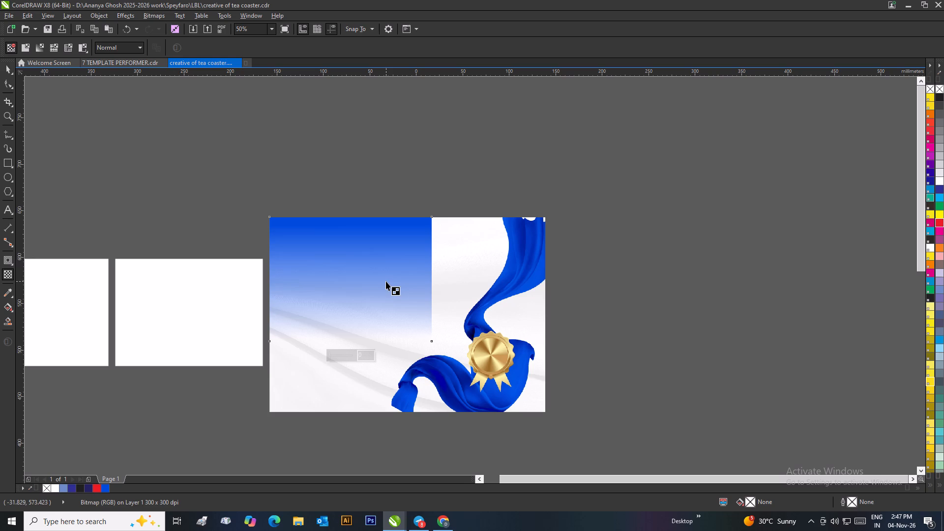
Apply a horizontal linear transparency to the blue bitmap, fading it from its middle to transparent near its right edge.
left_click_drag(387, 279, 426, 275, "ctrl")
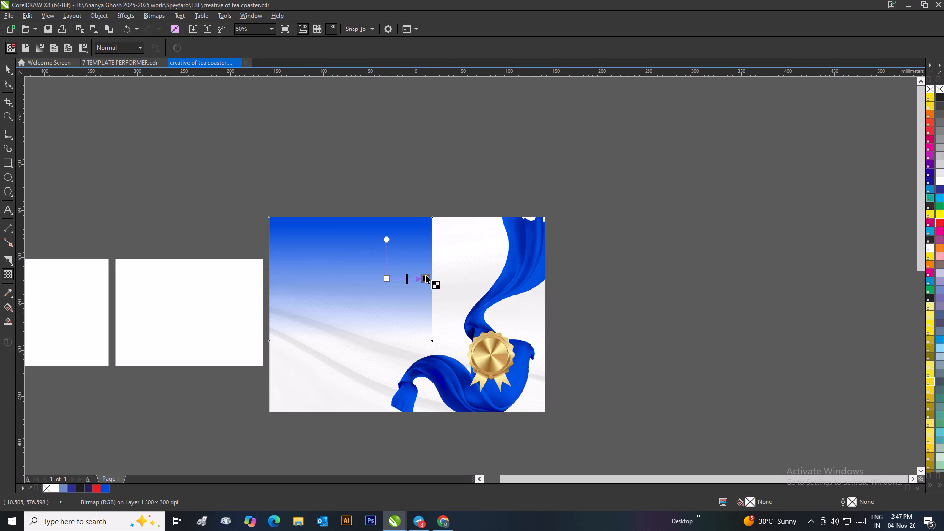
left_click_drag(426, 275, 427, 275, "ctrl")
left_click_drag(386, 278, 350, 275, "ctrl")
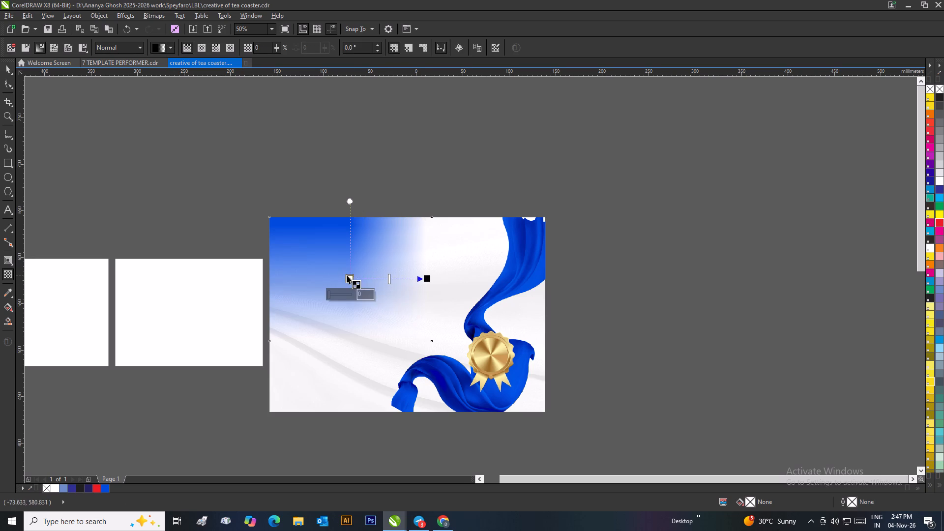
left_click(9, 66)
left_click(119, 111)
Scale the blue gradient bitmap up proportionally to about 199 by 153 mm, keeping its upper-left corner on the background's corner.
left_click(339, 250)
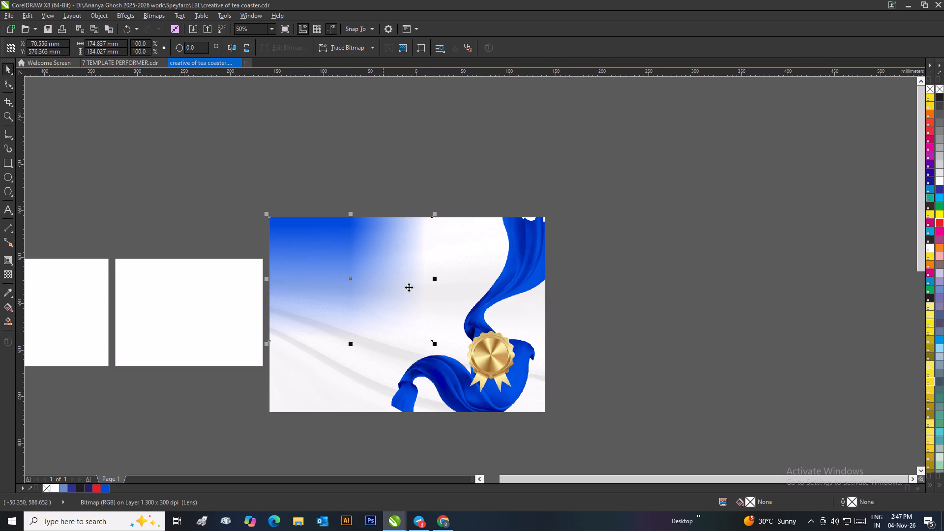
left_click_drag(438, 345, 460, 370)
left_click(621, 354)
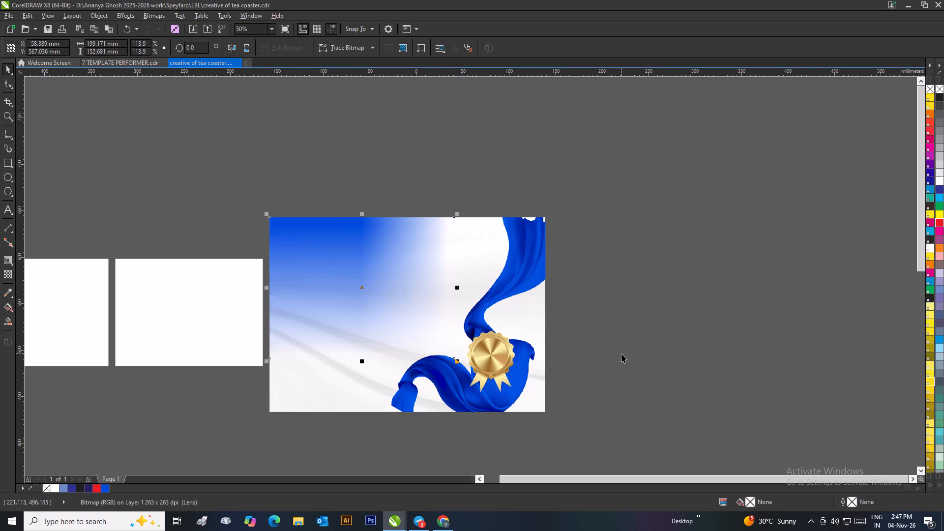
left_click(382, 198)
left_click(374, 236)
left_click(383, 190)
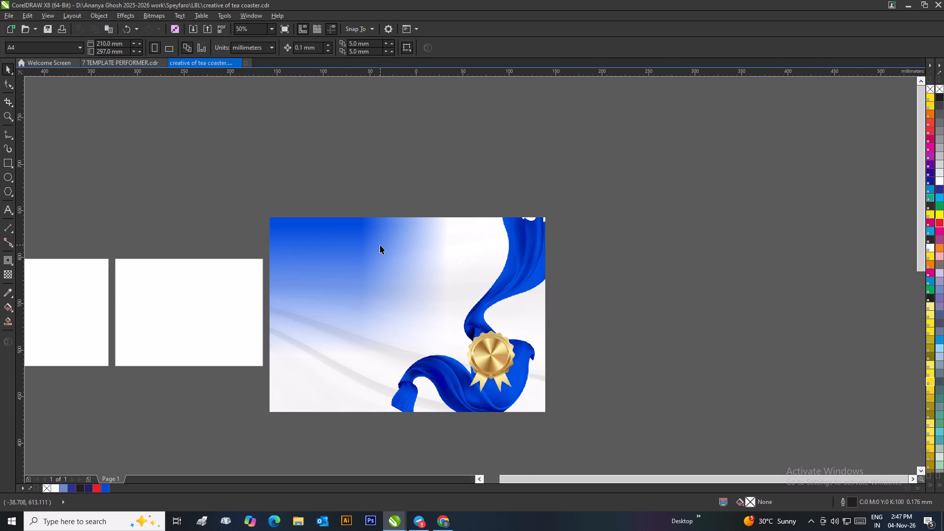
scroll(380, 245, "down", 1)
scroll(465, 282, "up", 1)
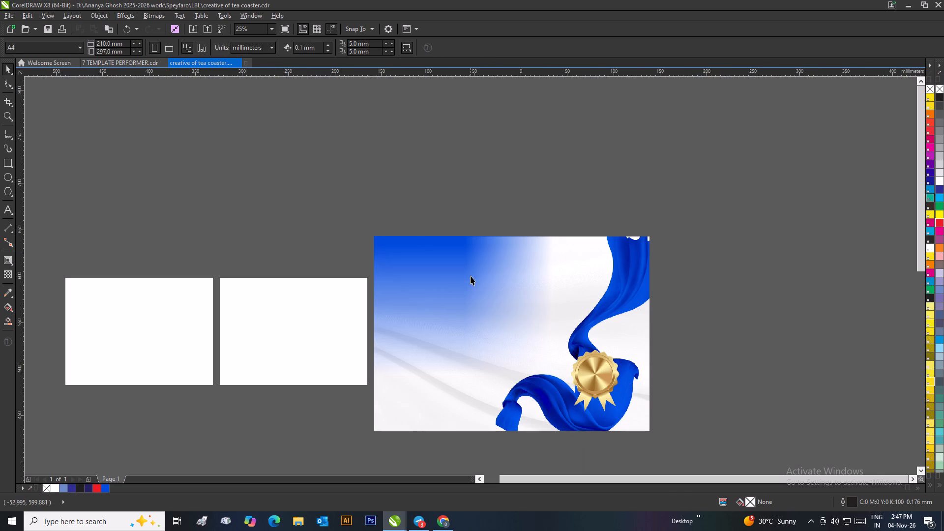
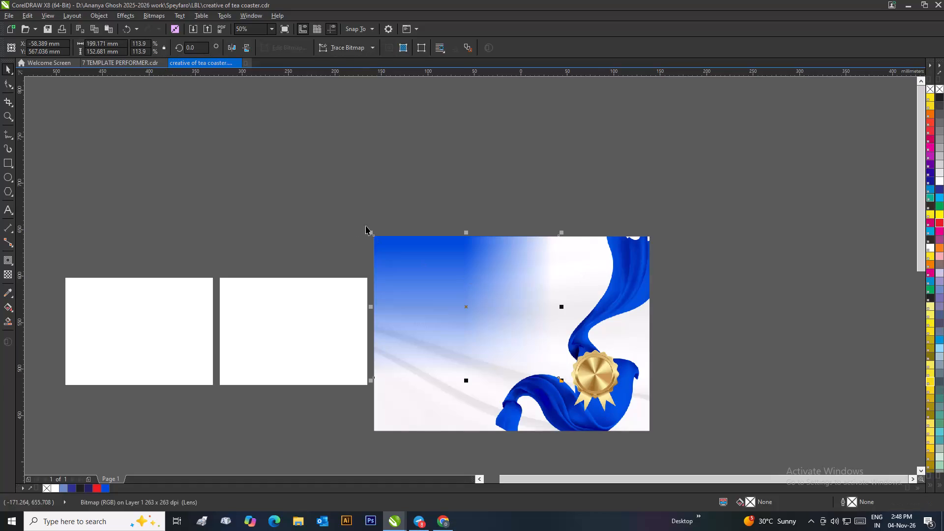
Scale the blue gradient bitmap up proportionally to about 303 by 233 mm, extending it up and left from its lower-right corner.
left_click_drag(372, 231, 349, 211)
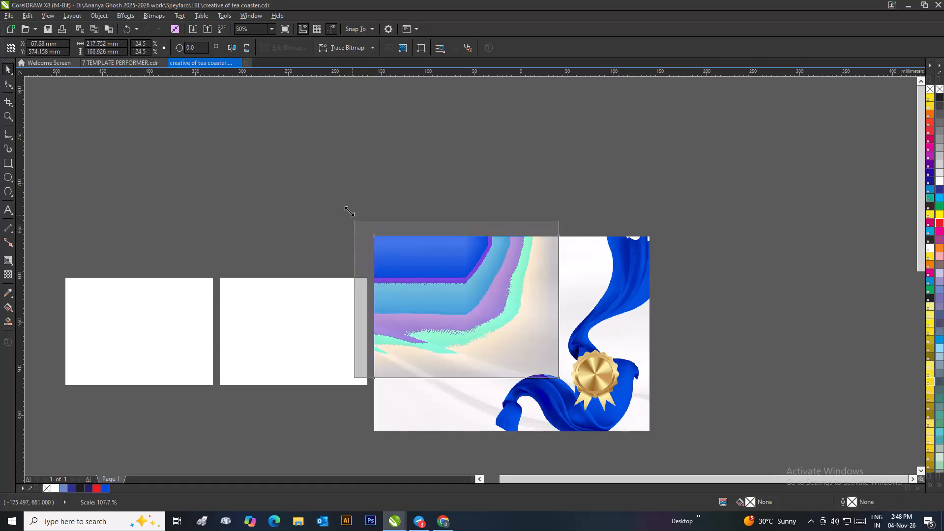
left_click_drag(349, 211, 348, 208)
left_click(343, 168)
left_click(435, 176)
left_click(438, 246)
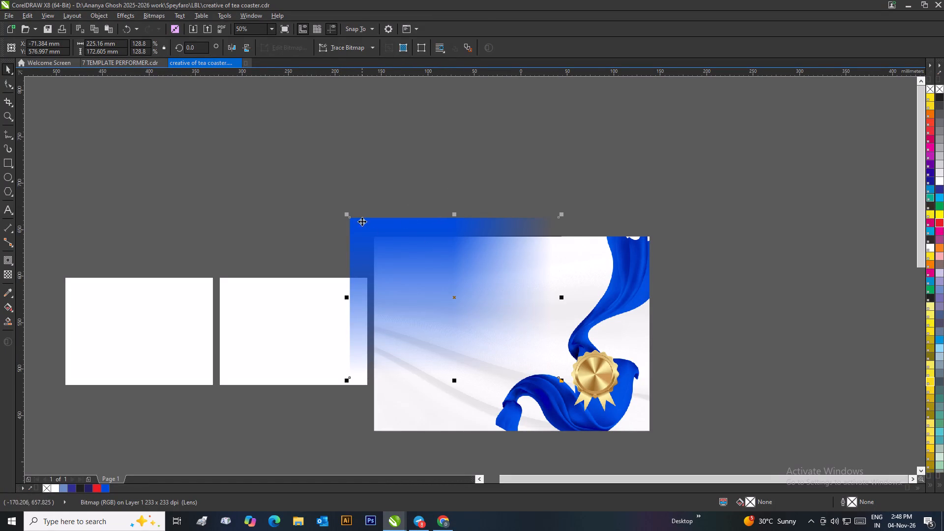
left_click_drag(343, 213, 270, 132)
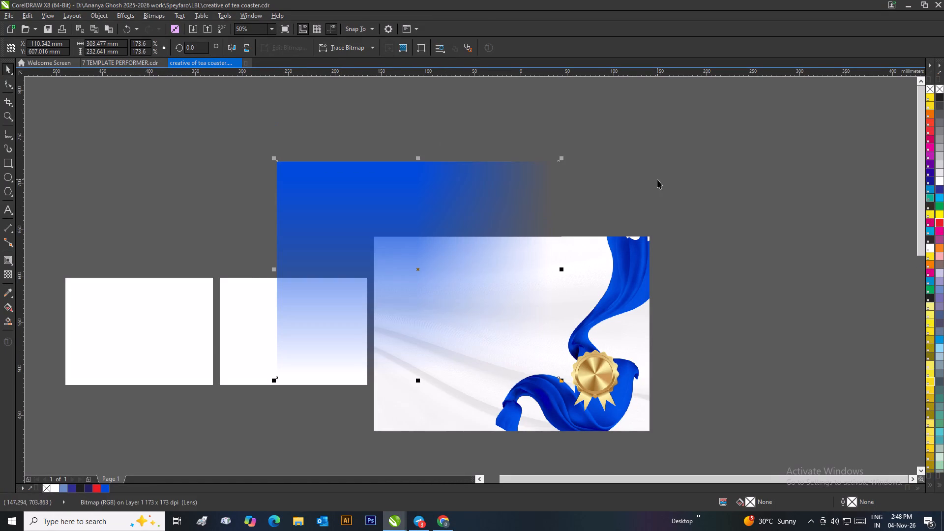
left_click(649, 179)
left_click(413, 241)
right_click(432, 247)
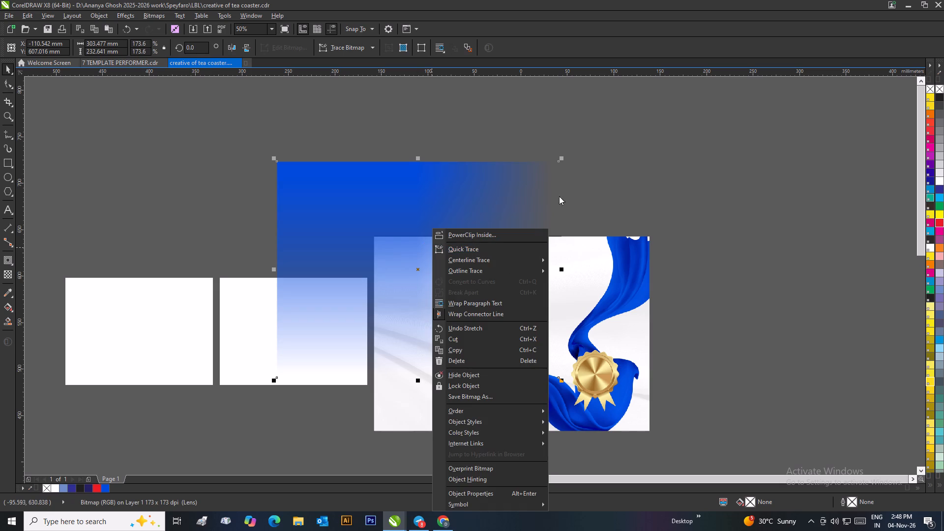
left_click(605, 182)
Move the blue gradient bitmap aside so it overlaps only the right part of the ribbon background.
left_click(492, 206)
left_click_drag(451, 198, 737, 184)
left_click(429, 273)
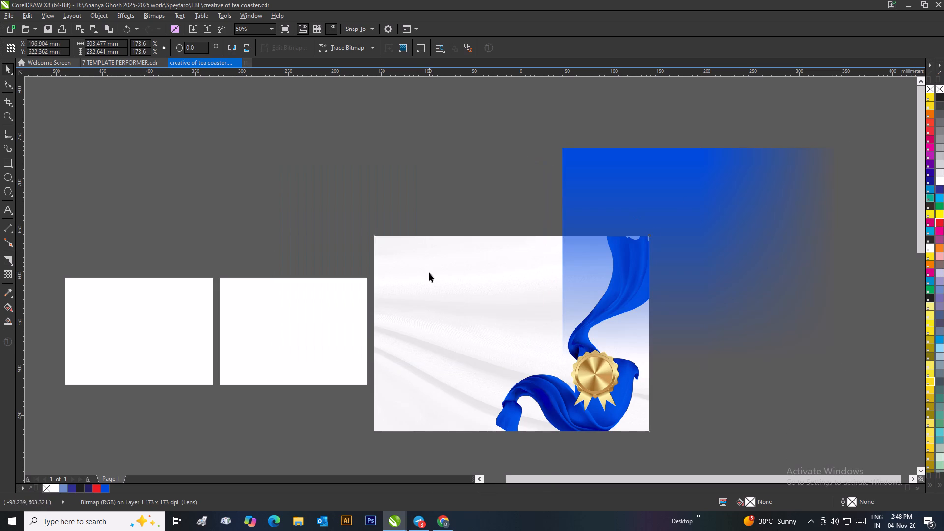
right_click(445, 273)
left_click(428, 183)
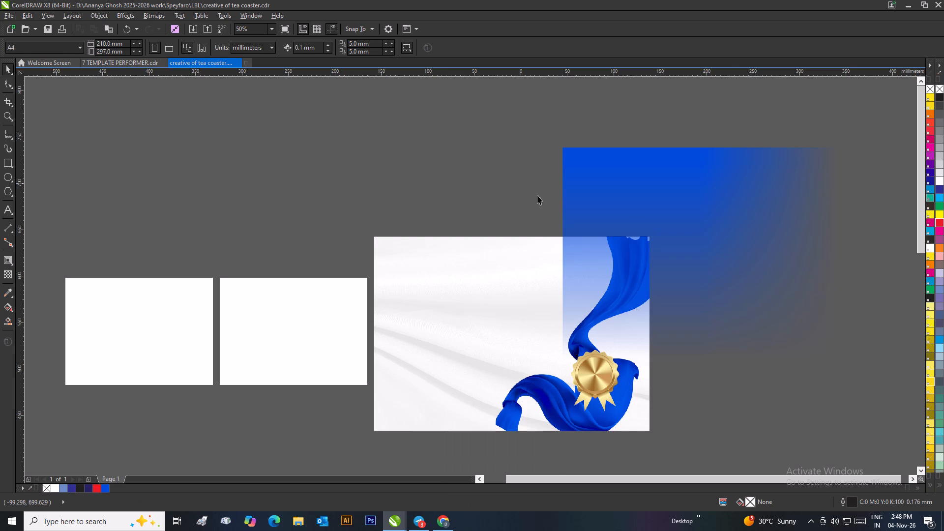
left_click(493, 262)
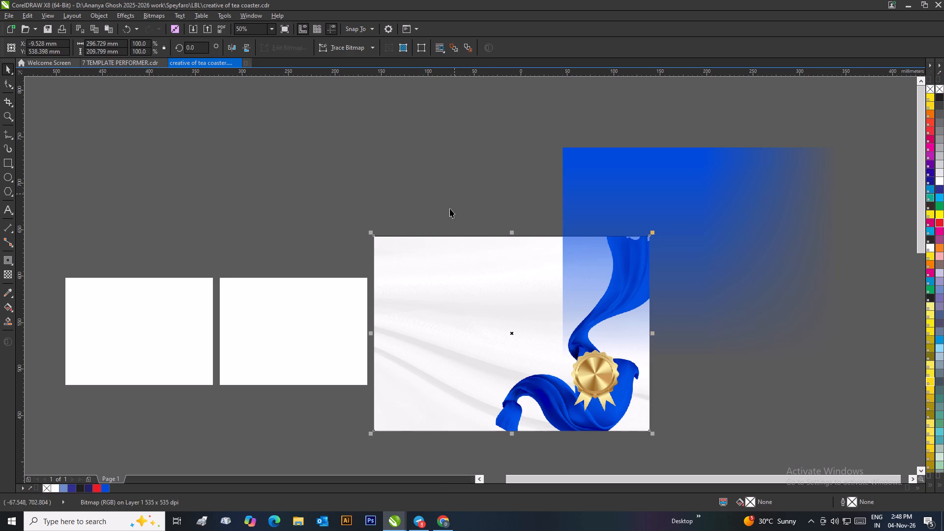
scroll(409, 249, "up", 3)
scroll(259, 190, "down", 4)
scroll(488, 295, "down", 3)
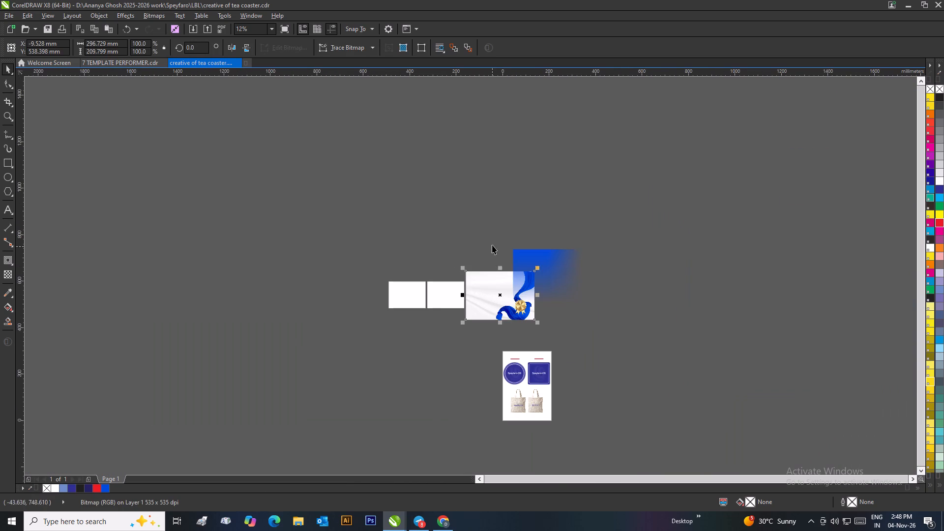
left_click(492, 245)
Move the blue gradient bitmap back over the ribbon background and align the two objects by their top and left edges.
left_click_drag(532, 266, 493, 290)
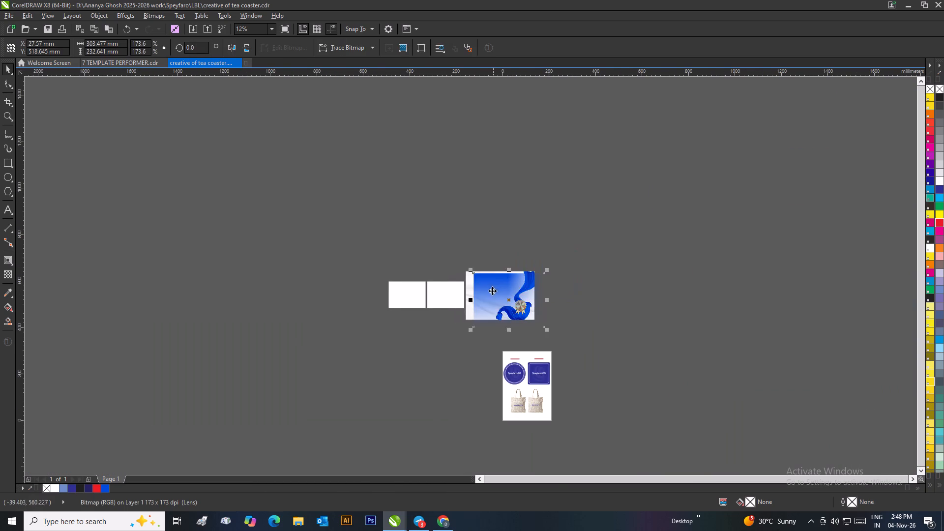
scroll(477, 286, "up", 2)
scroll(471, 268, "down", 1)
left_click_drag(441, 236, 660, 387)
type("TL")
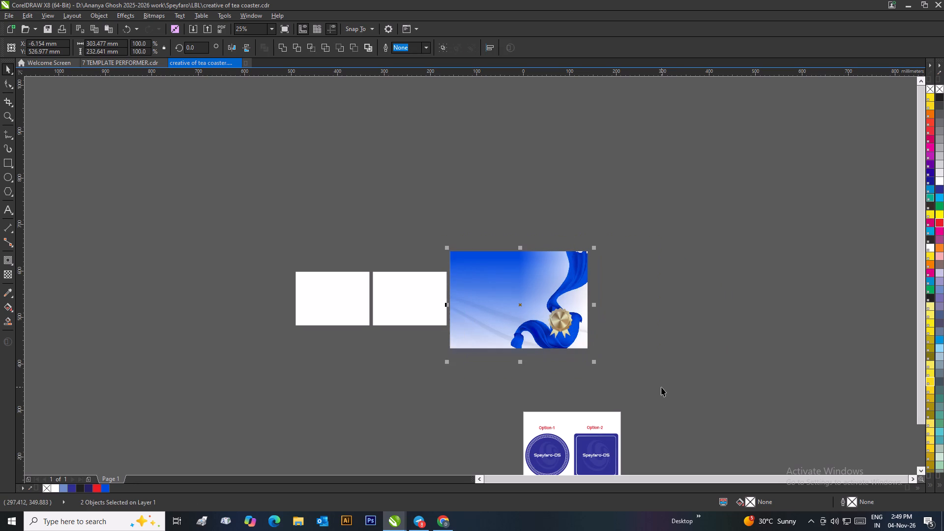
left_click(667, 386)
Resize the blue gradient bitmap to about 503 by 139 mm, keeping its upper-left corner on the background's corner.
left_click(527, 316)
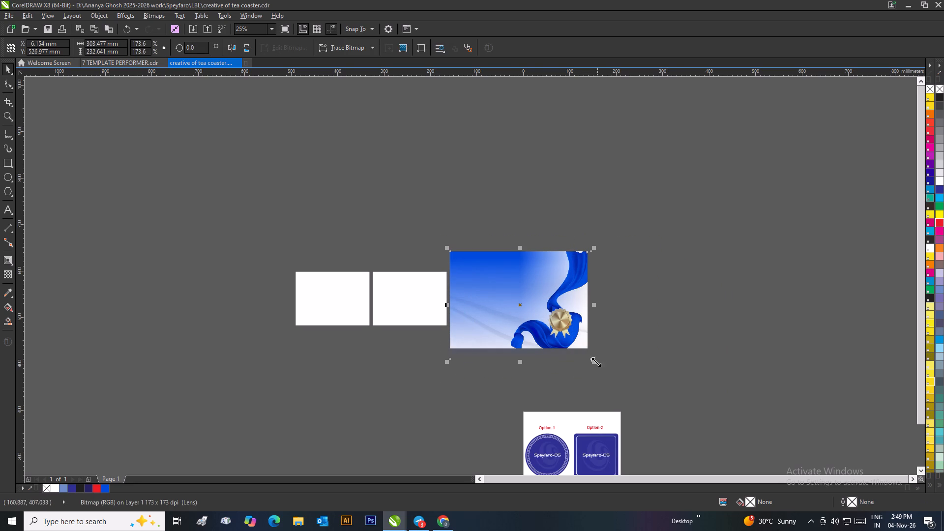
left_click_drag(593, 363, 539, 371)
left_click_drag(542, 284, 607, 282)
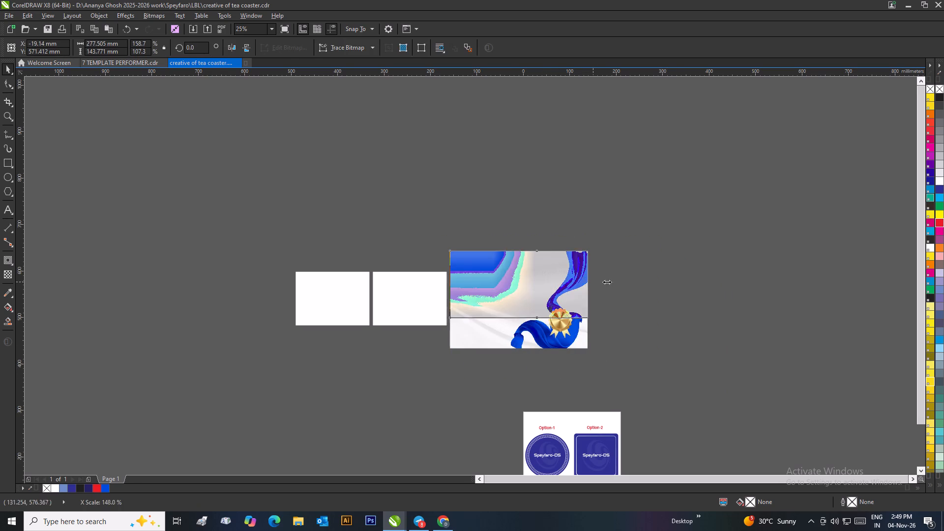
left_click_drag(607, 282, 620, 278)
left_click_drag(620, 324, 562, 338)
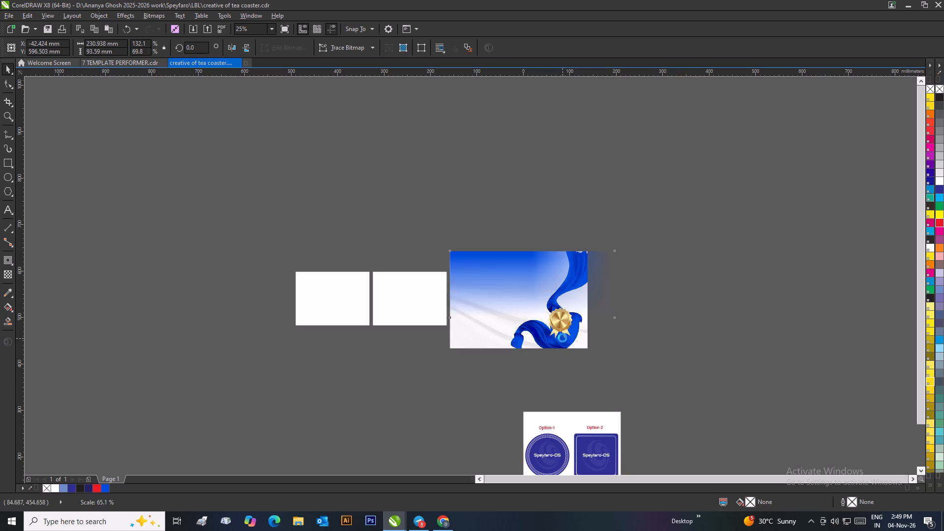
left_click_drag(562, 338, 562, 338)
left_click_drag(562, 273, 689, 249)
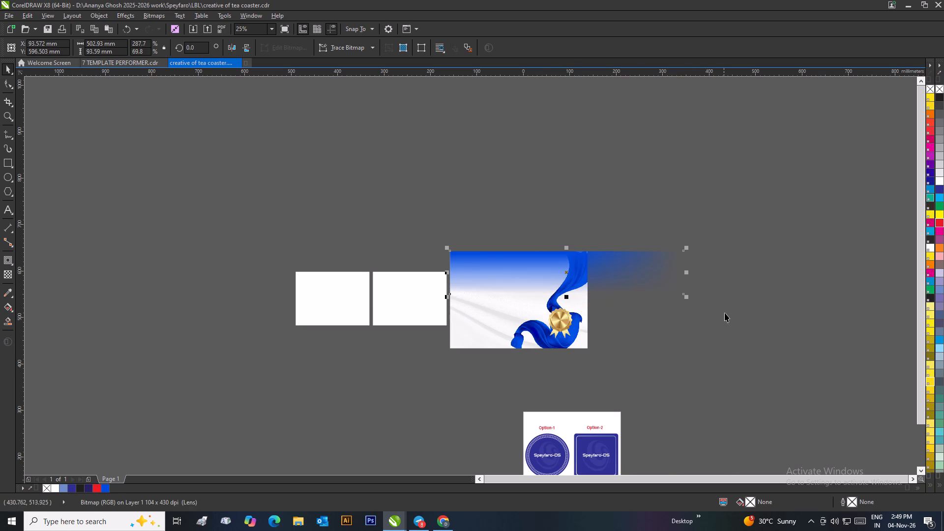
left_click(728, 314)
left_click(542, 274)
left_click_drag(567, 299, 571, 320)
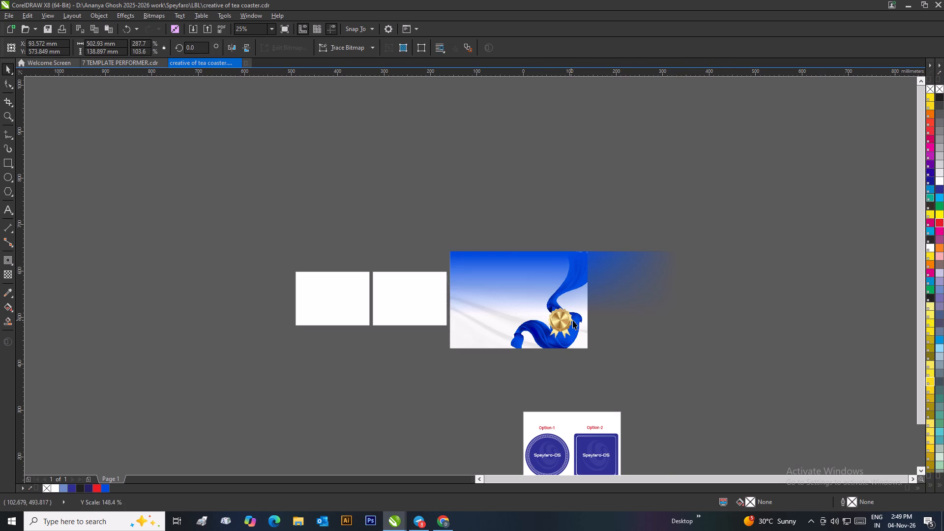
Redraw the gradient bitmap's linear transparency so it is solid blue on the right and fades out towards the background's left edge.
left_click(8, 272)
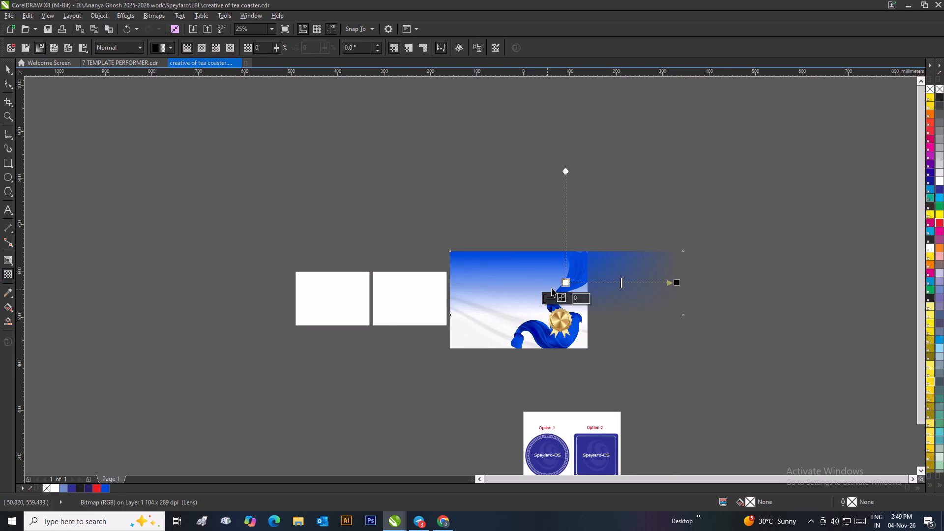
left_click_drag(542, 272, 530, 303)
left_click_drag(518, 275, 624, 248)
left_click_drag(594, 270, 475, 298)
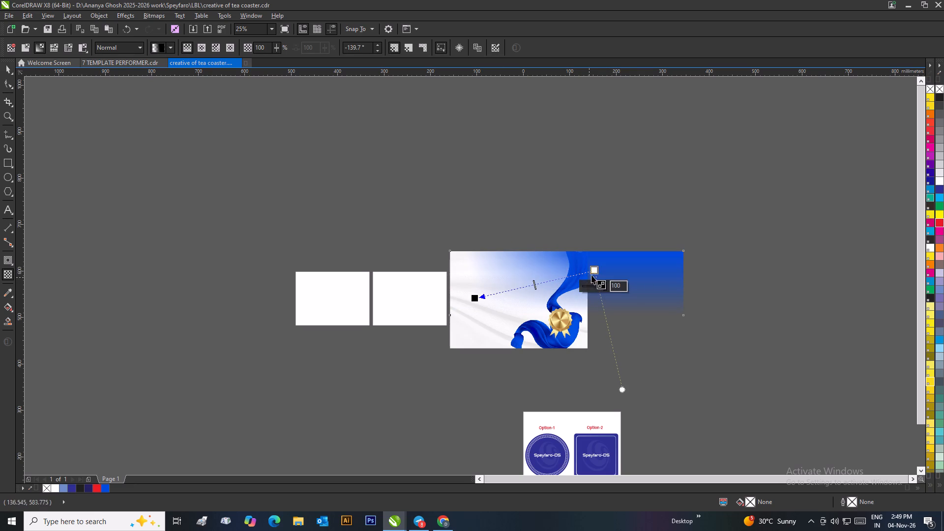
left_click_drag(592, 271, 570, 264)
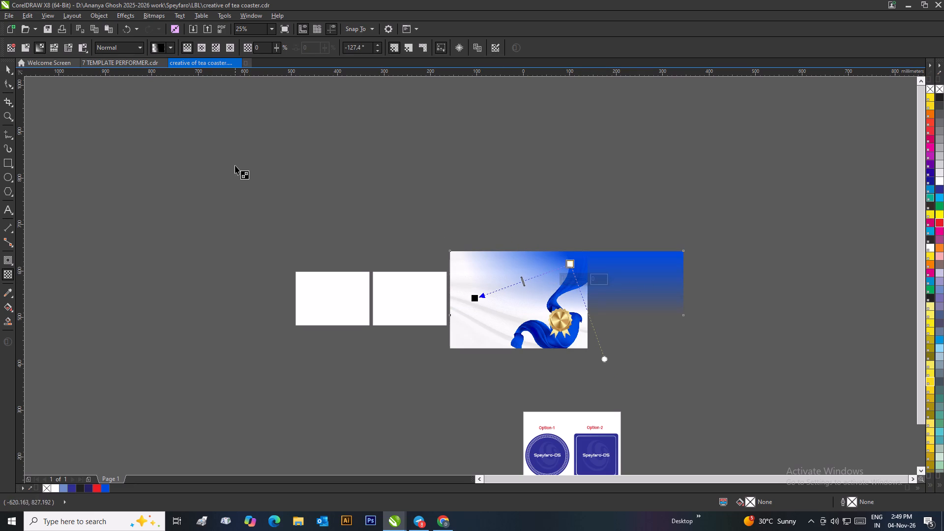
left_click(4, 65)
left_click(525, 198)
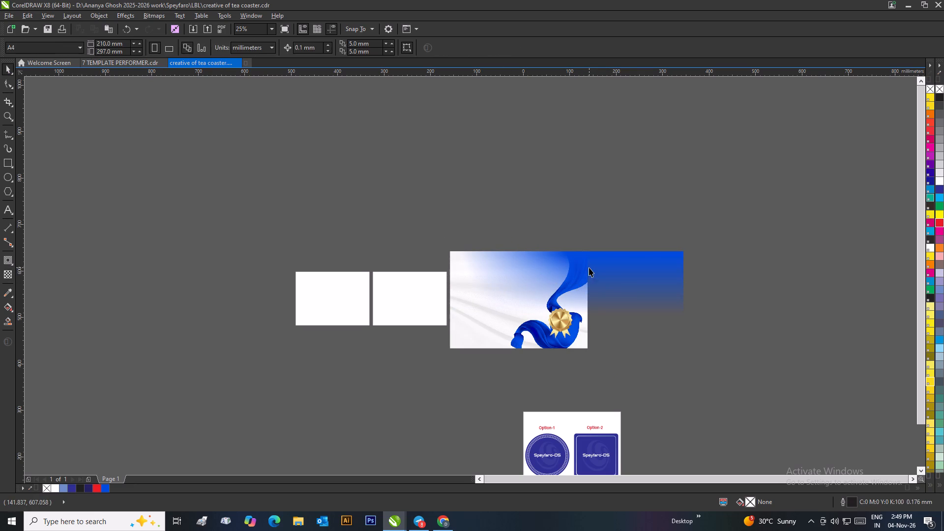
Crop all the artwork to the ribbon background's edges, about 296 by 208 mm.
left_click(589, 267)
right_click(589, 267)
double_click(644, 191)
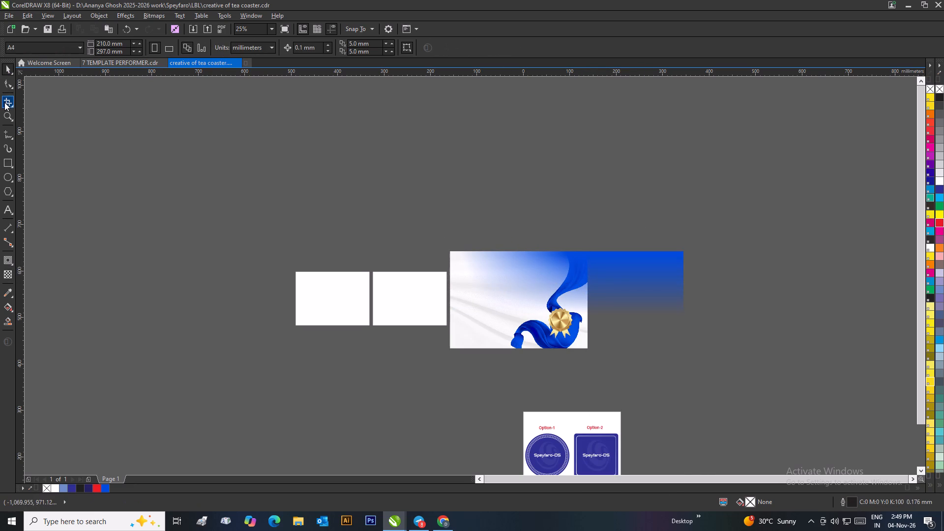
left_click(4, 102)
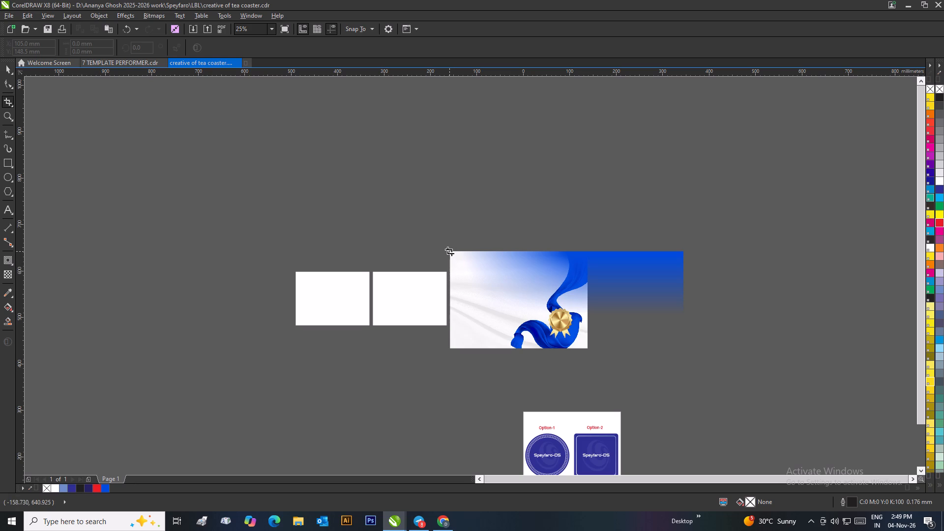
left_click_drag(450, 251, 588, 350)
double_click(534, 308)
left_click(4, 66)
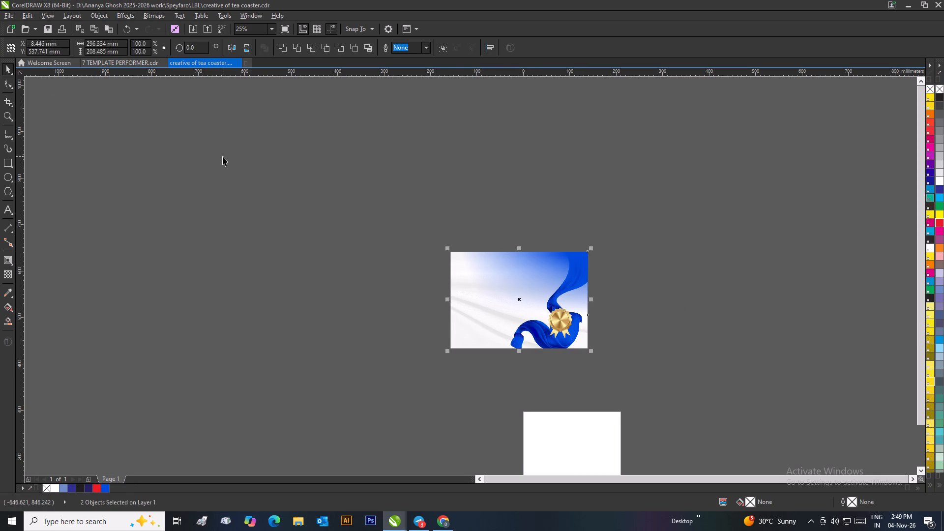
left_click(223, 156)
Move the cropped blue gradient bitmap off the ribbon background to the empty area at its upper right.
scroll(551, 291, "up", 1)
left_click(500, 214)
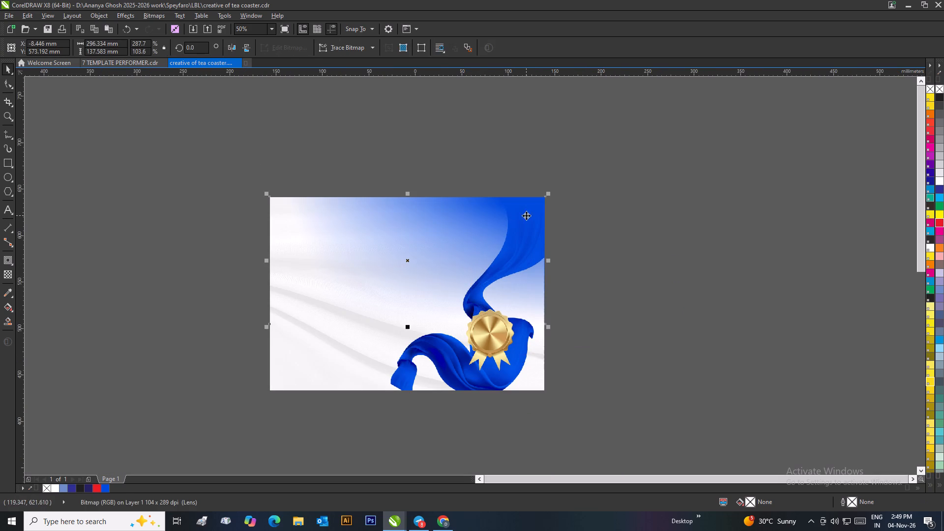
left_click(488, 162)
left_click_drag(498, 219, 589, 228)
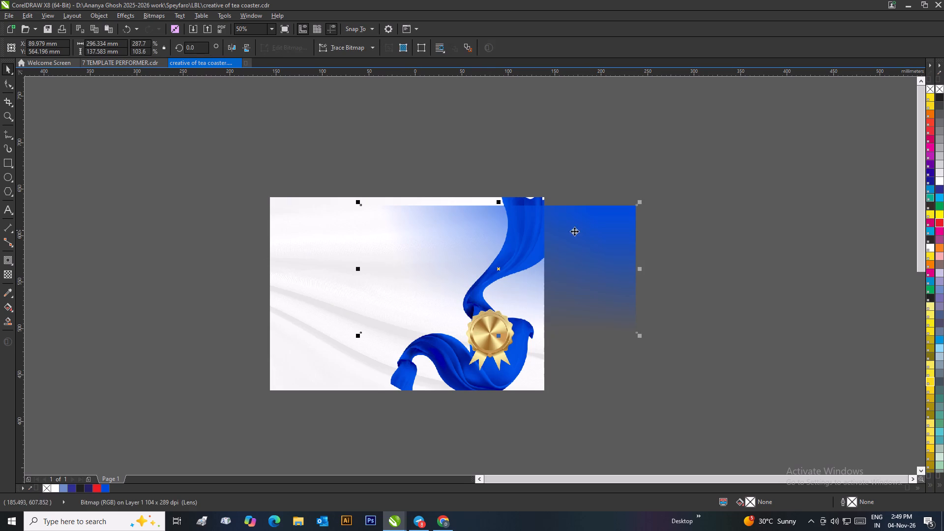
scroll(564, 234, "down", 1)
left_click_drag(464, 281, 609, 224)
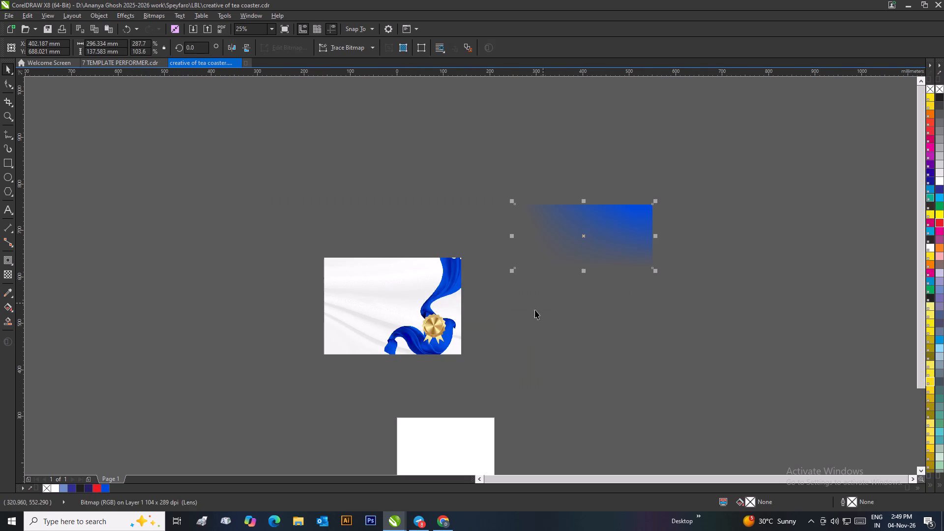
scroll(485, 337, "up", 1)
scroll(442, 265, "down", 1)
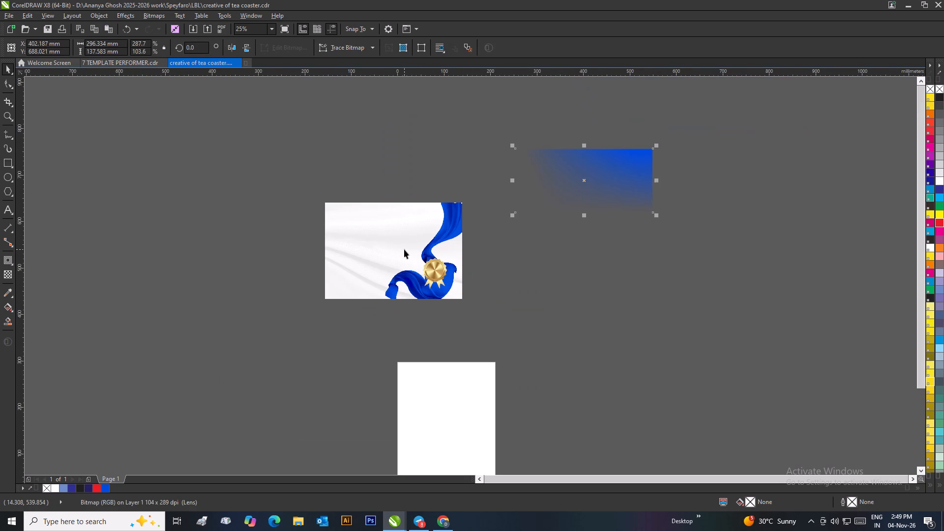
left_click(404, 249)
left_click(515, 278)
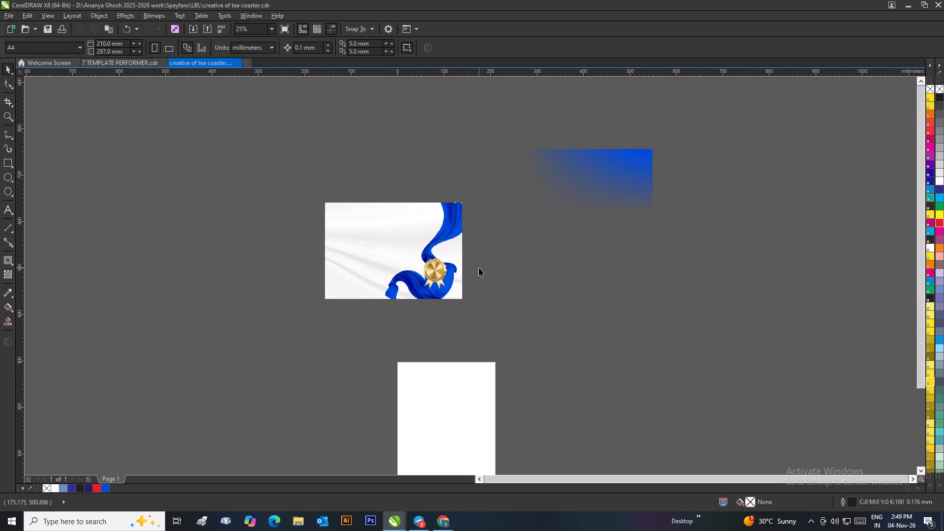
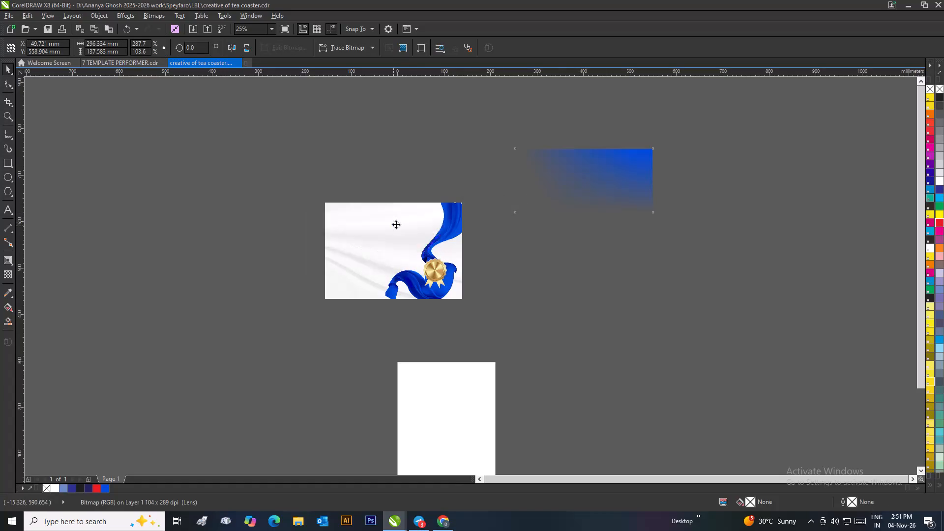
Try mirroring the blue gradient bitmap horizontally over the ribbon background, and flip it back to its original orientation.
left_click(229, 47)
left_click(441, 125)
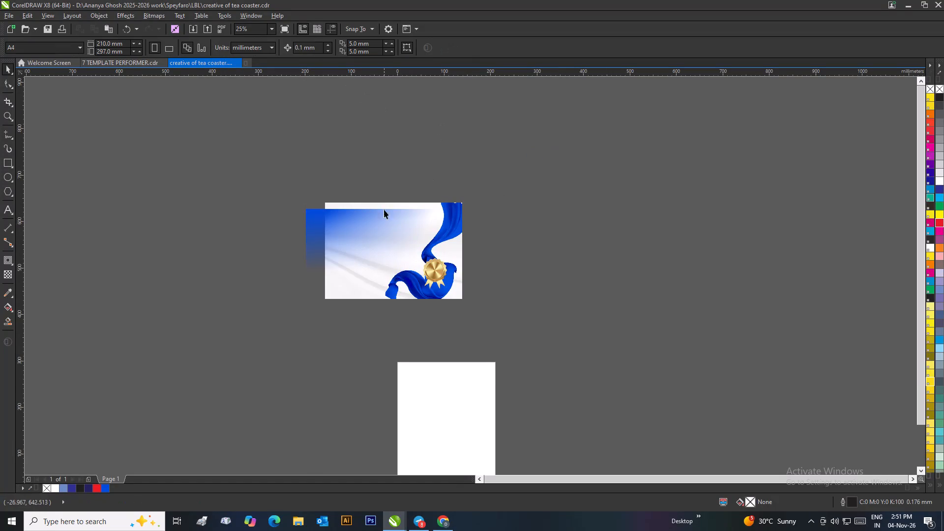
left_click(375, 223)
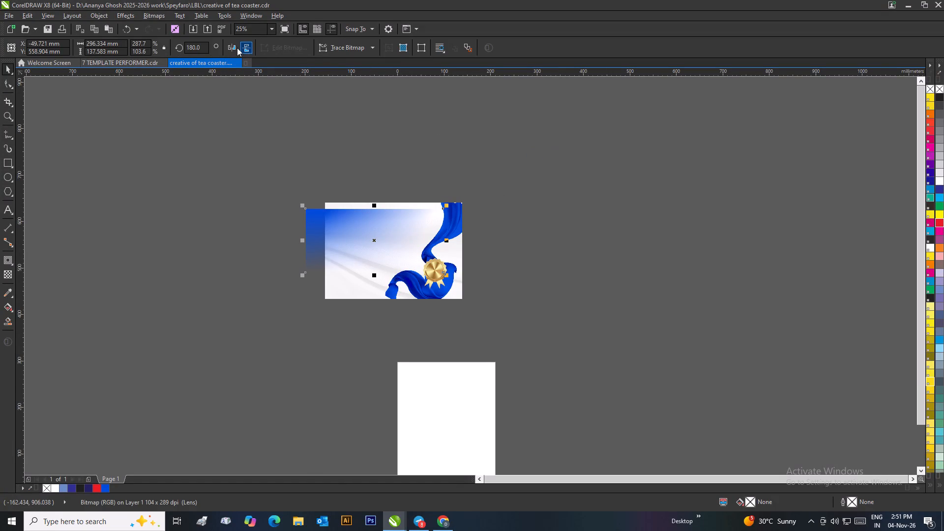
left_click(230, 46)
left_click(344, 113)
Try the blue gradient bitmap on the ribbon background's upper-right corner, and move it off to the empty area at about X 520, Y 666 mm.
left_click_drag(406, 224, 430, 212)
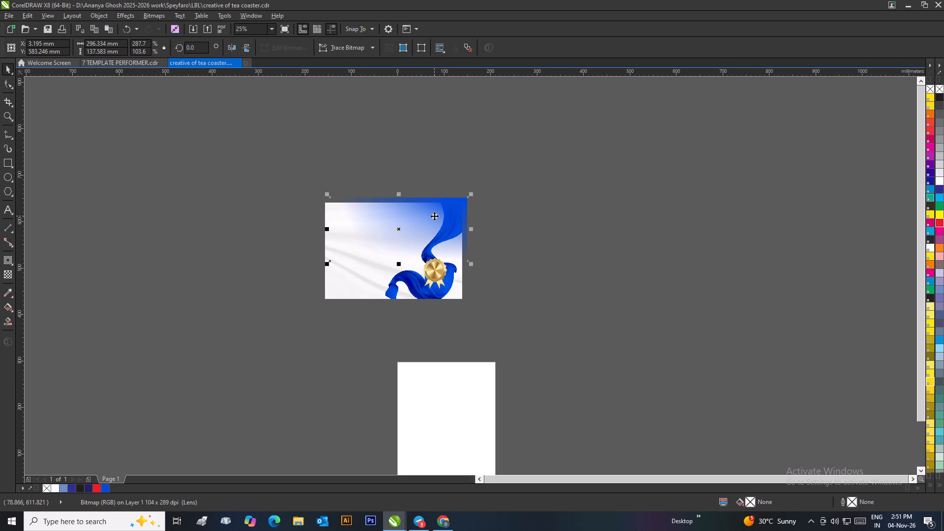
left_click(523, 211)
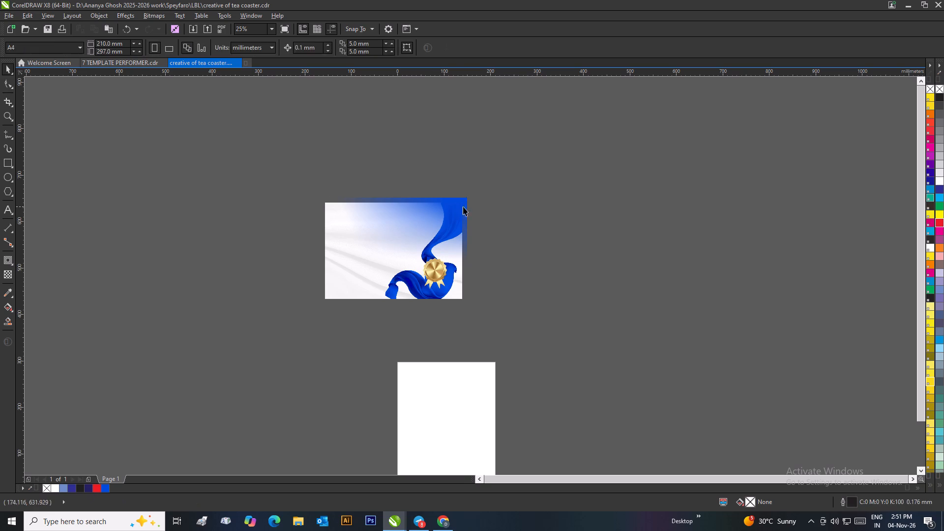
left_click_drag(451, 207, 580, 184)
left_click_drag(541, 215, 651, 200)
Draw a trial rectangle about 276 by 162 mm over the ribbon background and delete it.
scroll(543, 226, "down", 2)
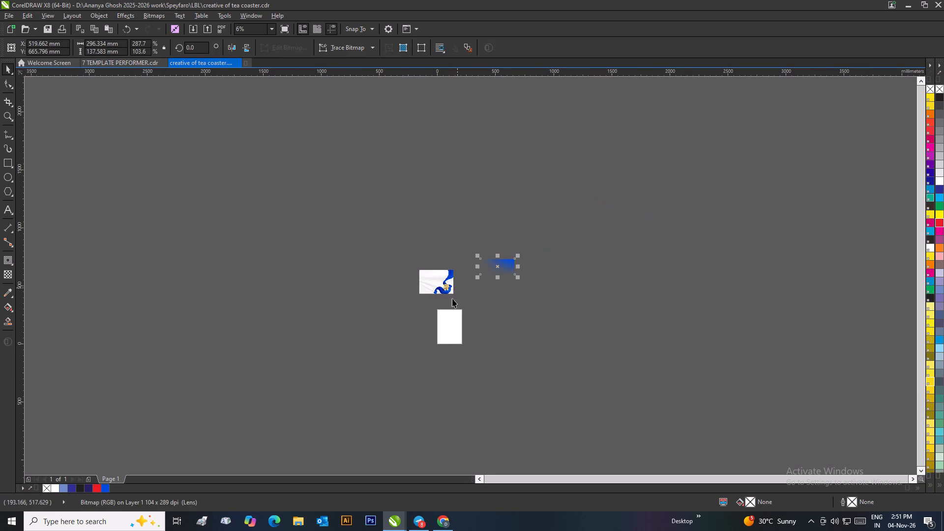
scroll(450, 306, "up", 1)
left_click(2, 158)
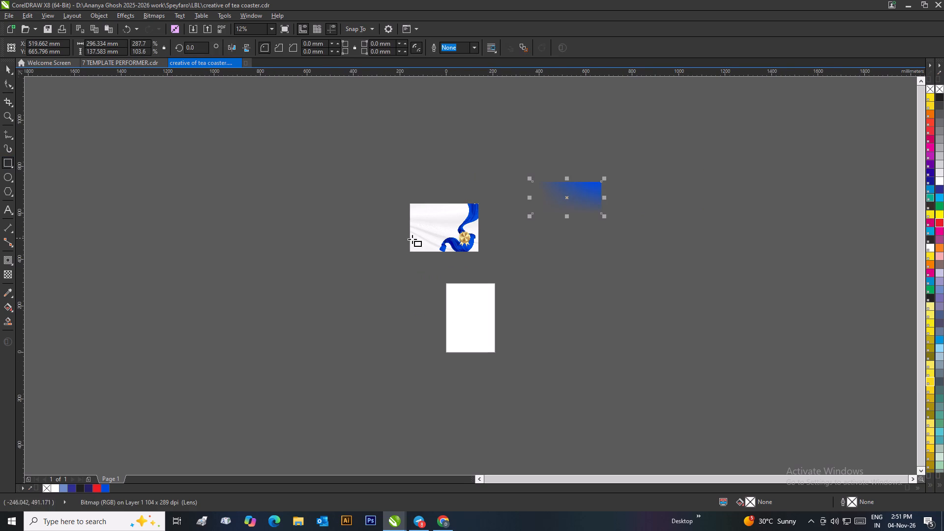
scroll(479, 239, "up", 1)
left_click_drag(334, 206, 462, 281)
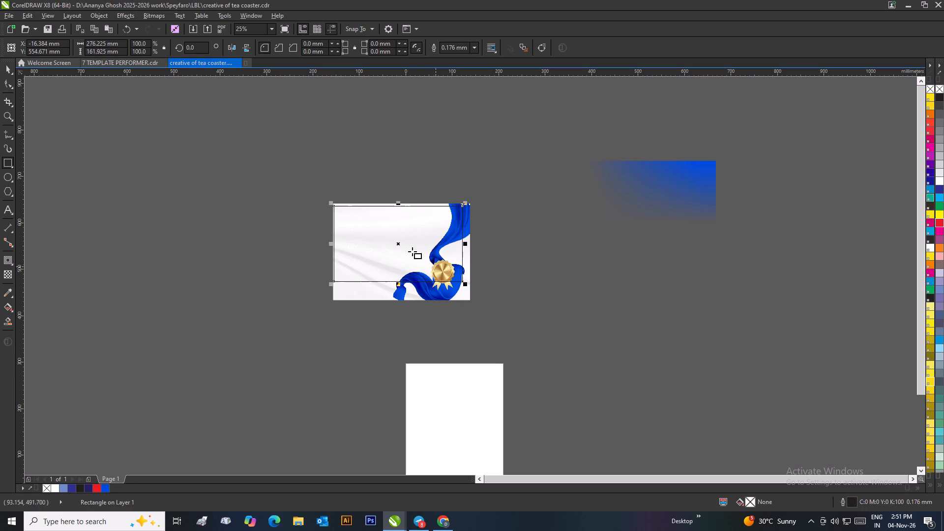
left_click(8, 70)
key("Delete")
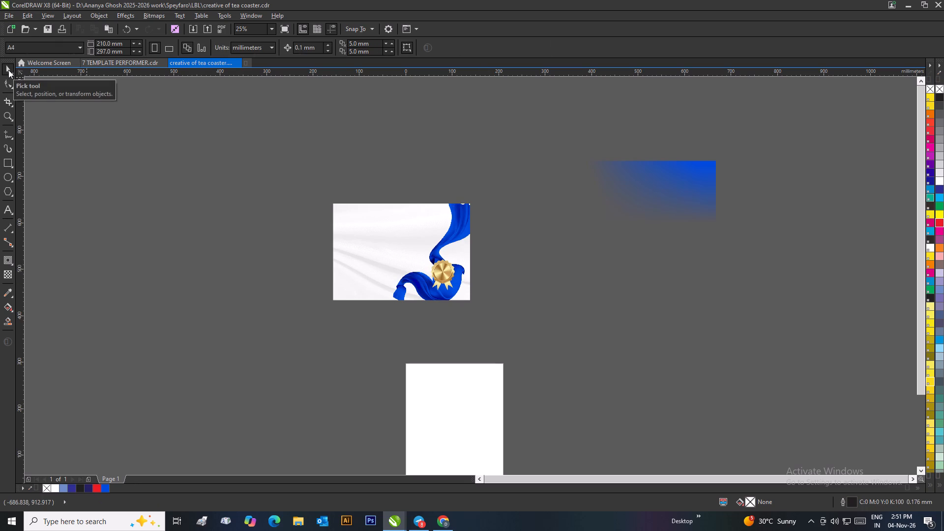